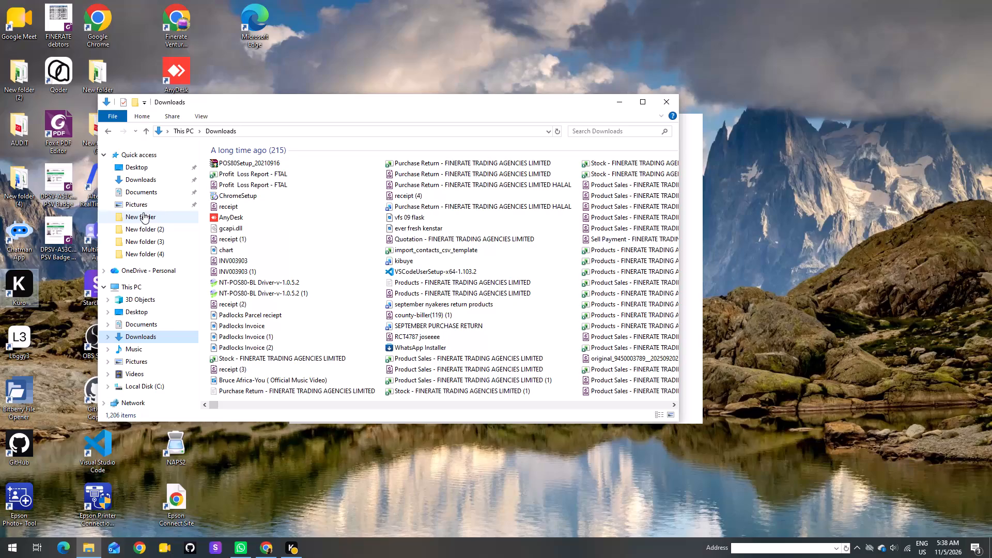
Open the "Stock - FINERATE TRADING AGENCIES LIMITED" workbook from the Downloads folder.
click(141, 174)
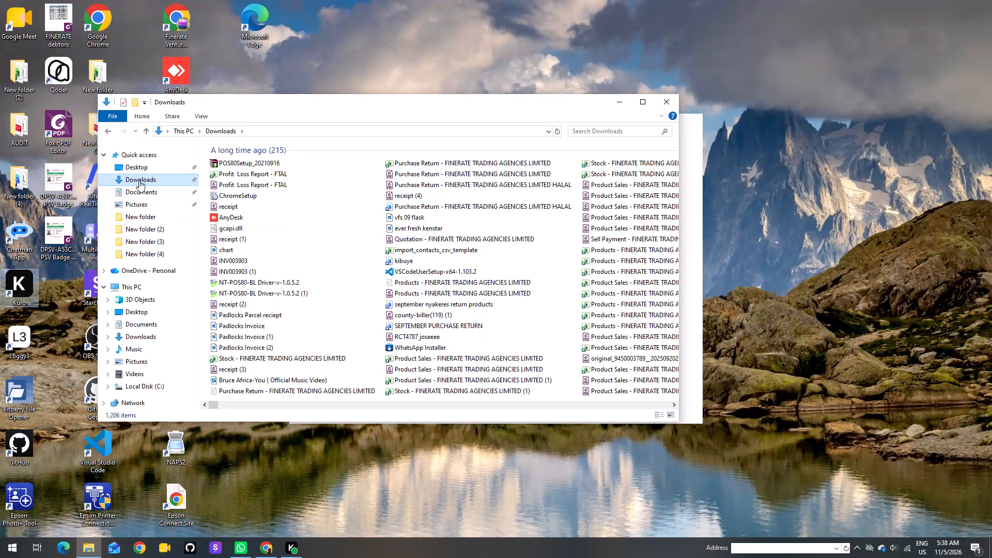
click(139, 180)
click(139, 180)
double_click(139, 180)
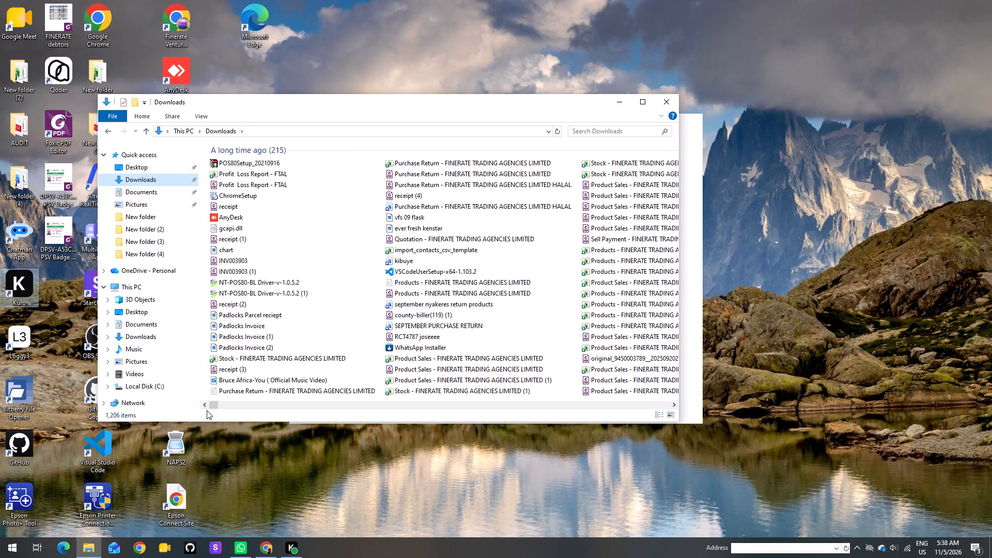
double_click(240, 358)
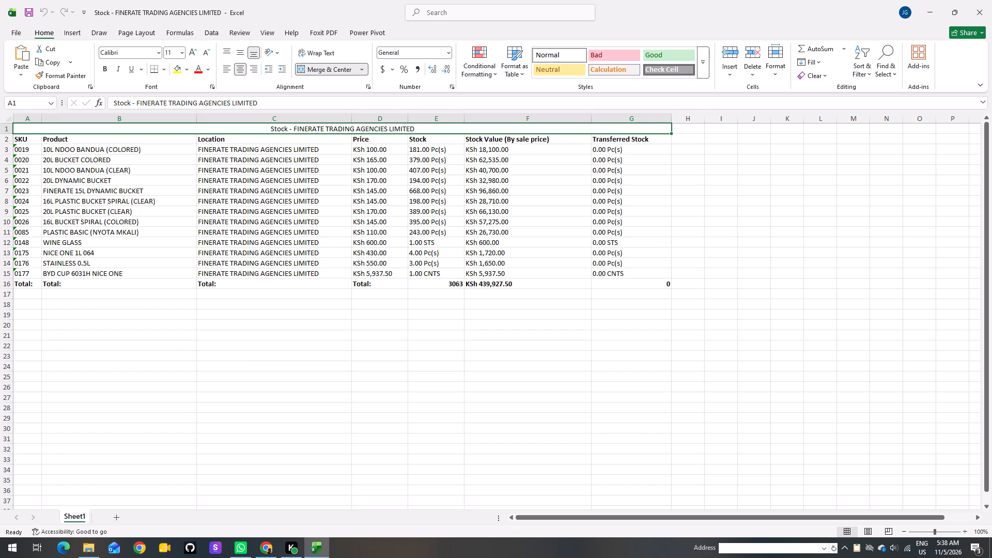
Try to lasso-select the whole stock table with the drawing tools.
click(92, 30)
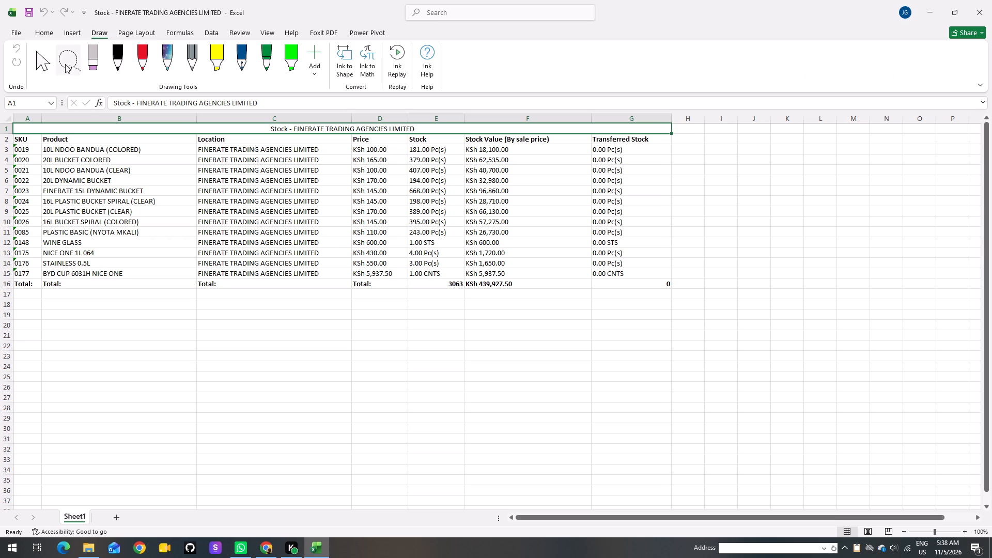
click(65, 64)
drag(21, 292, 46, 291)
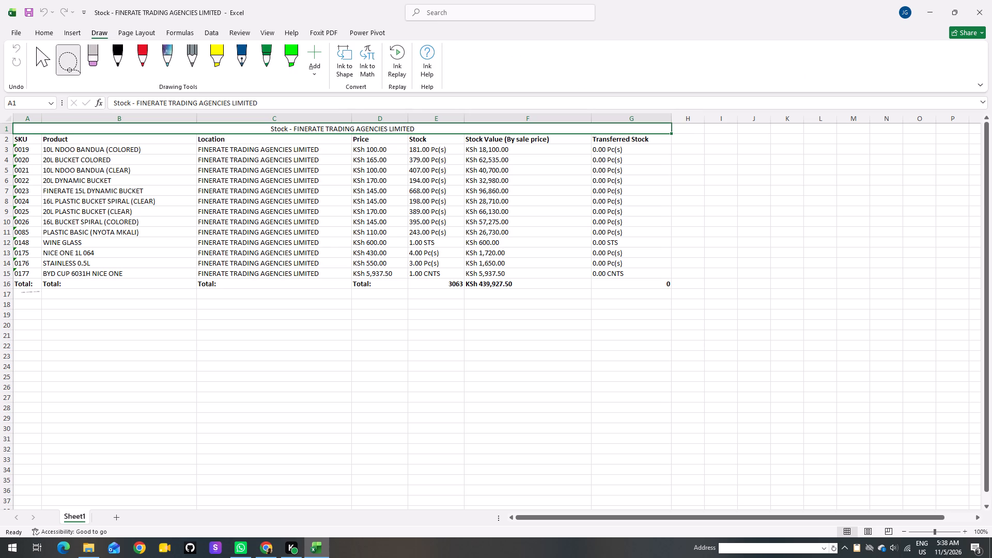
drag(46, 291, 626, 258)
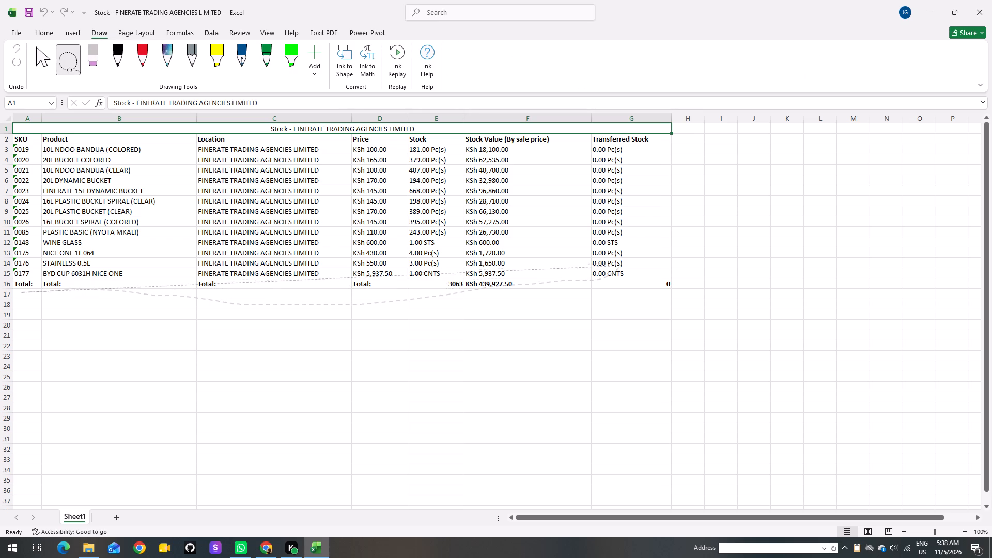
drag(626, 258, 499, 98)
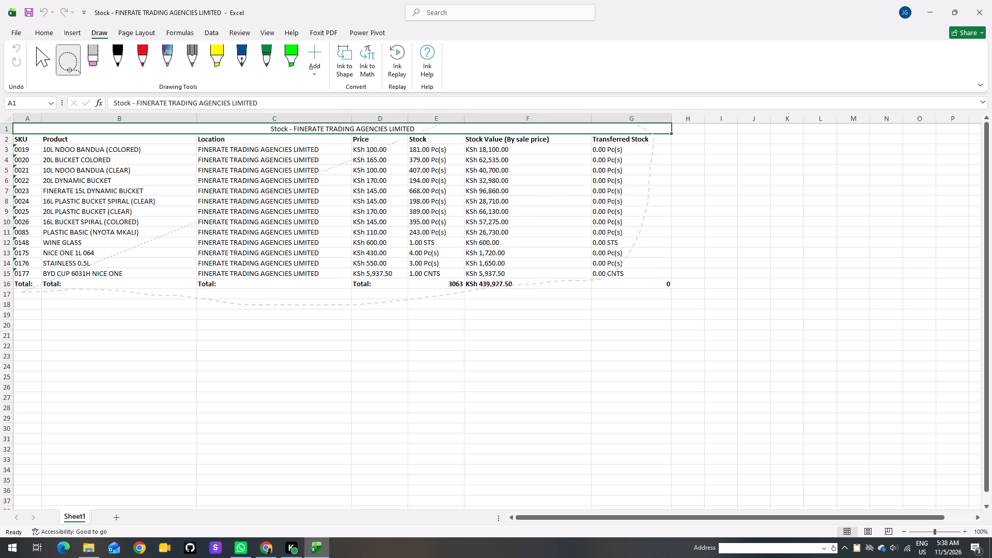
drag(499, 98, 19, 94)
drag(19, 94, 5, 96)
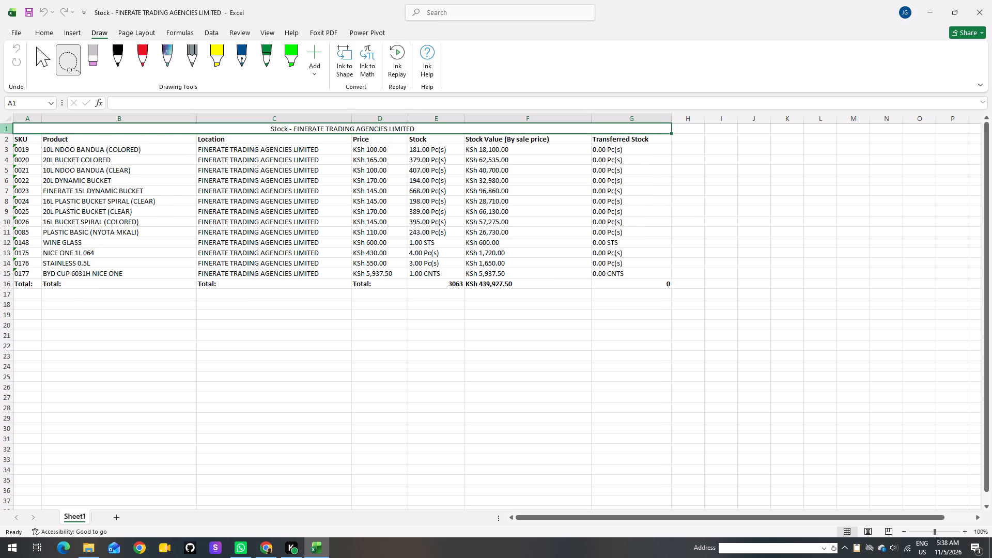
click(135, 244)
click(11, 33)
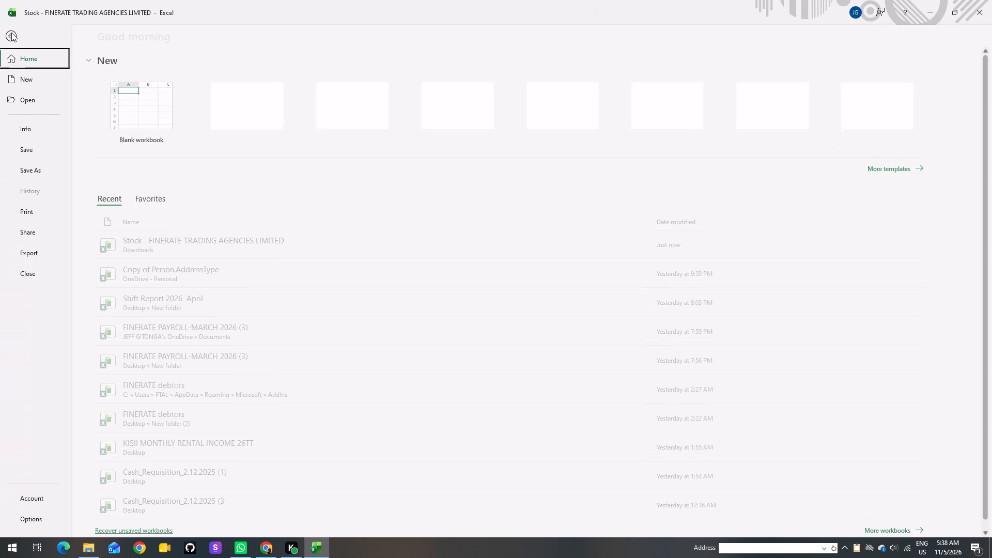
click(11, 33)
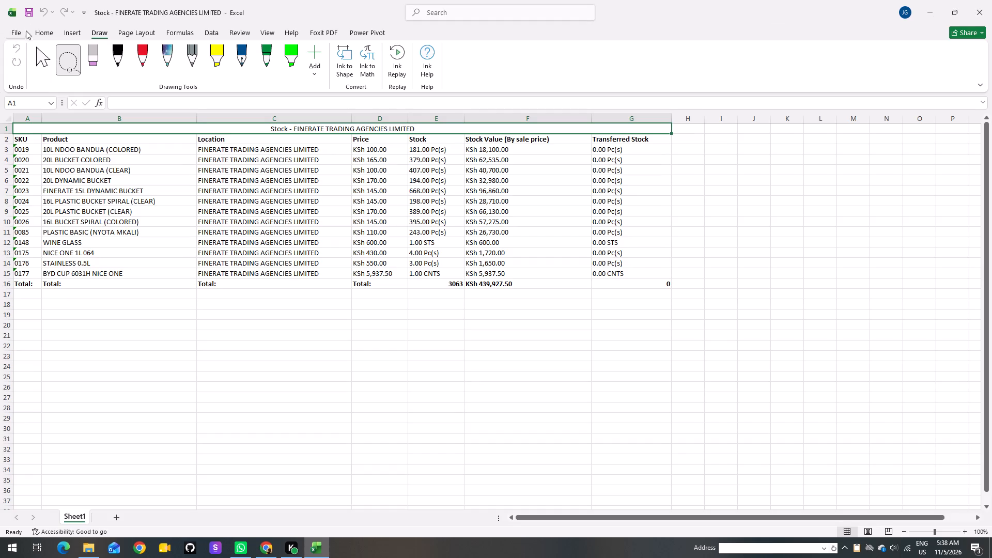
Fill the merged title cell in row 1 with yellow.
click(38, 35)
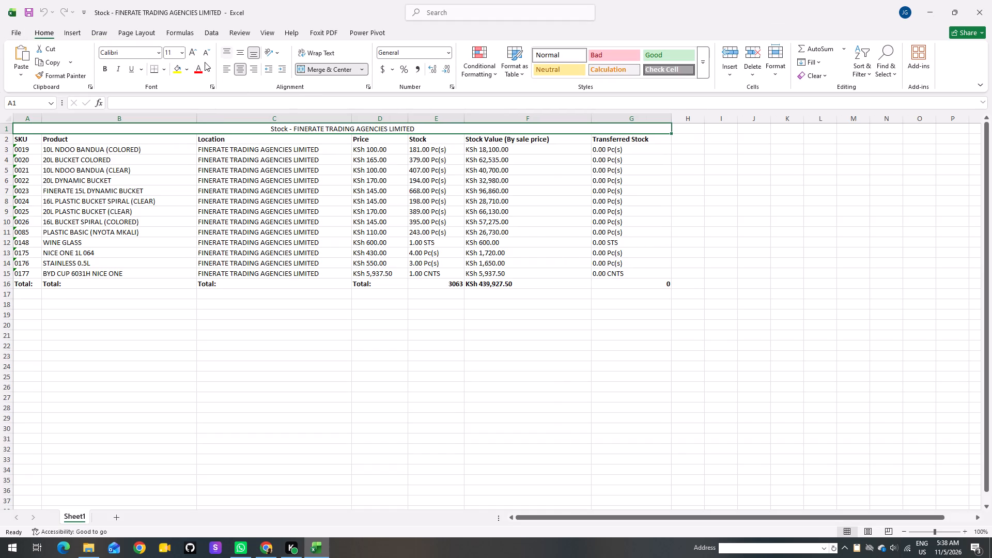
click(180, 69)
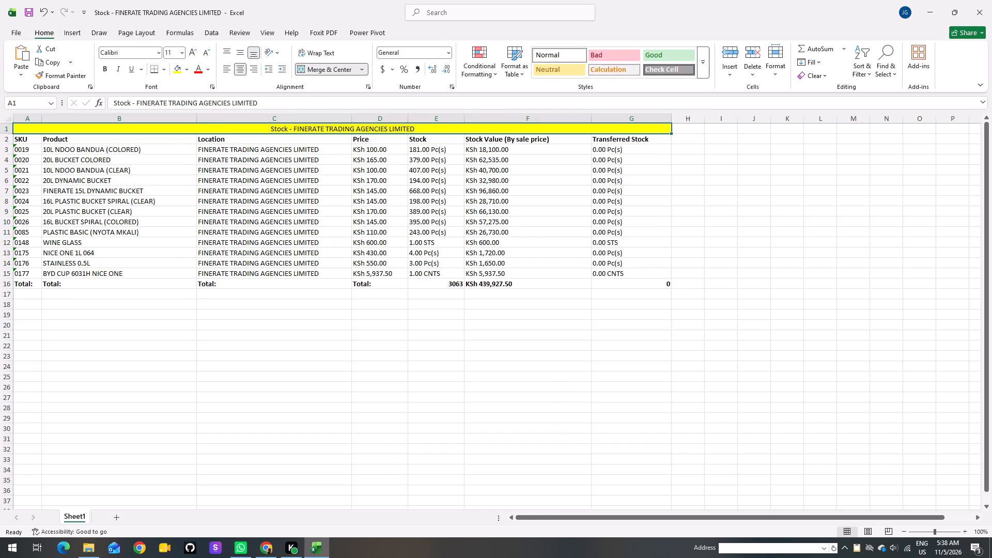
click(252, 135)
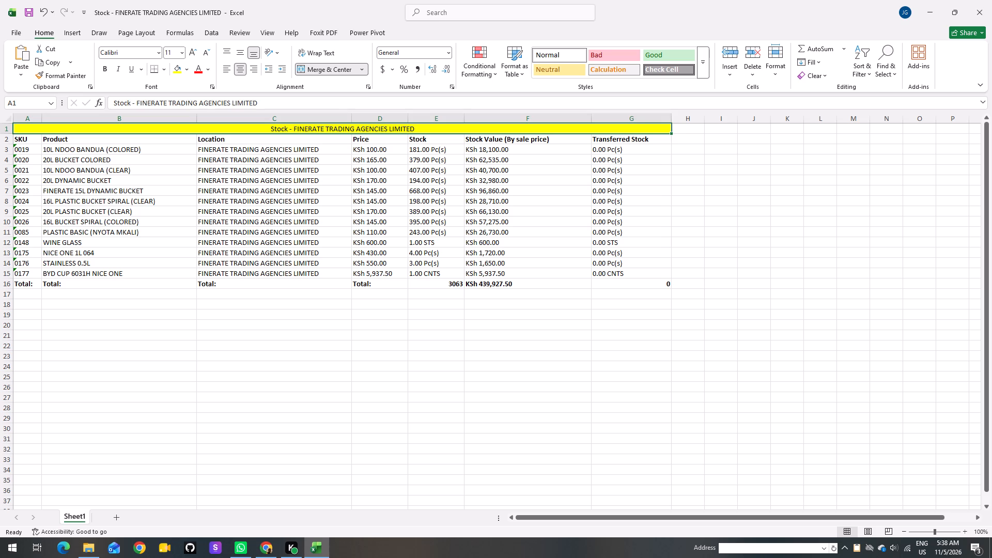
Set the font colour of the Location column to red.
click(257, 120)
click(198, 71)
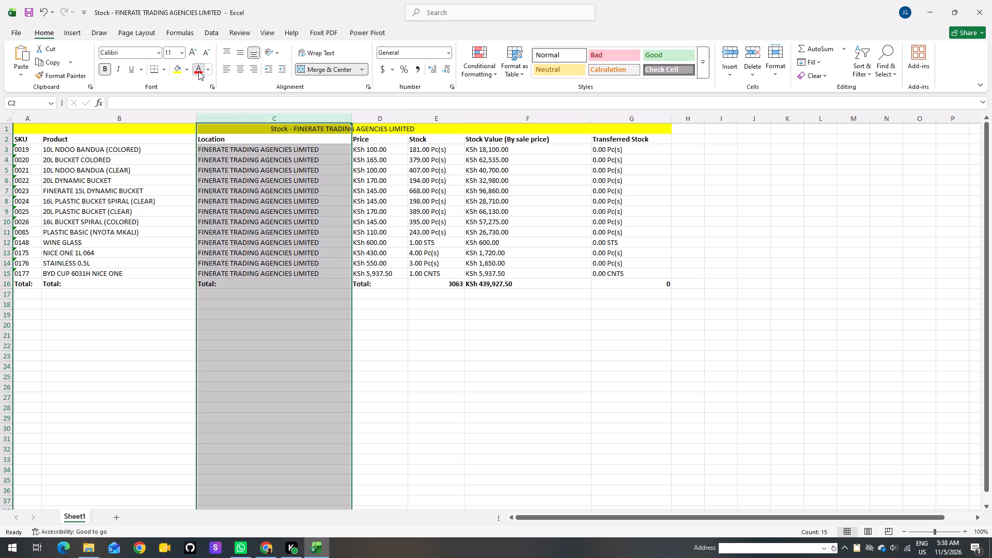
click(449, 161)
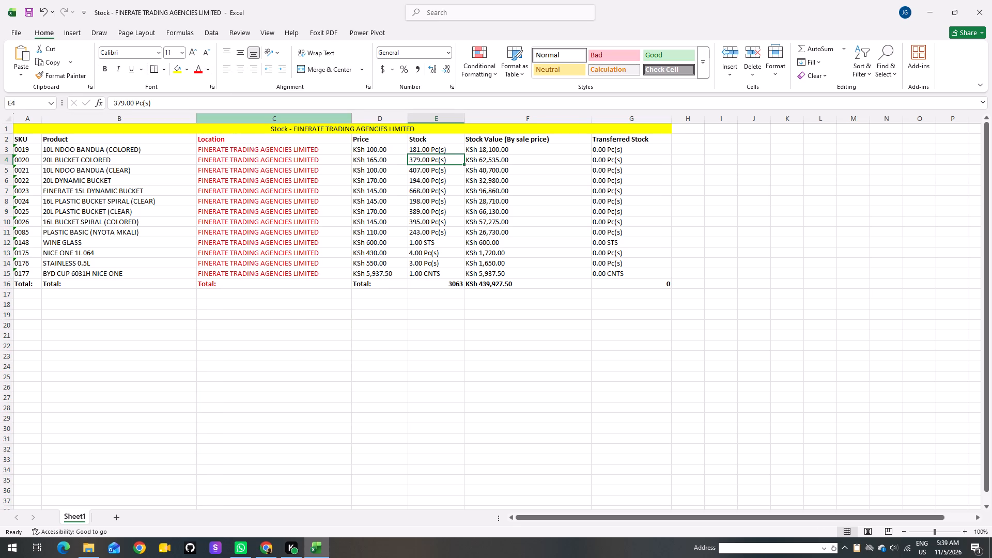
Set the font colour of the Price column to the blue theme colour.
click(383, 117)
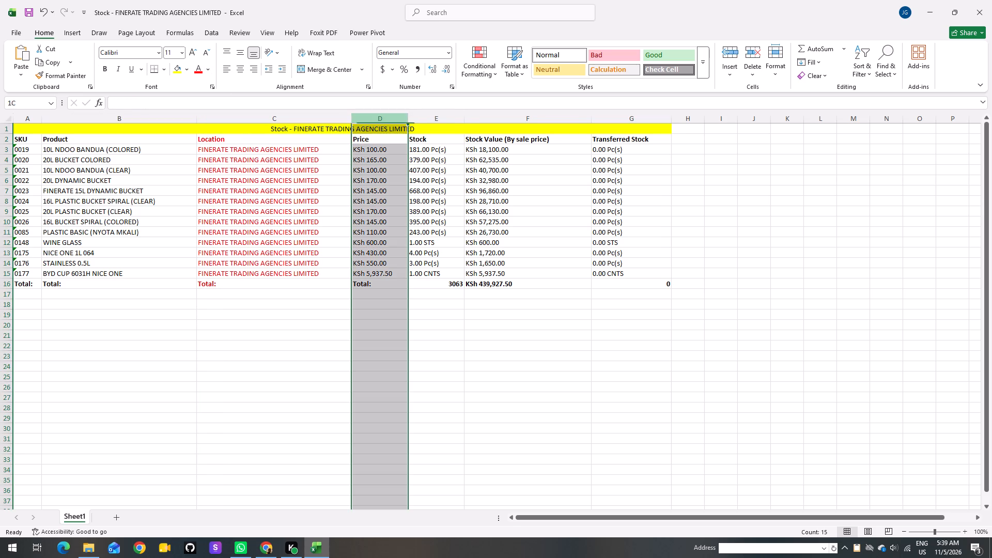
click(209, 71)
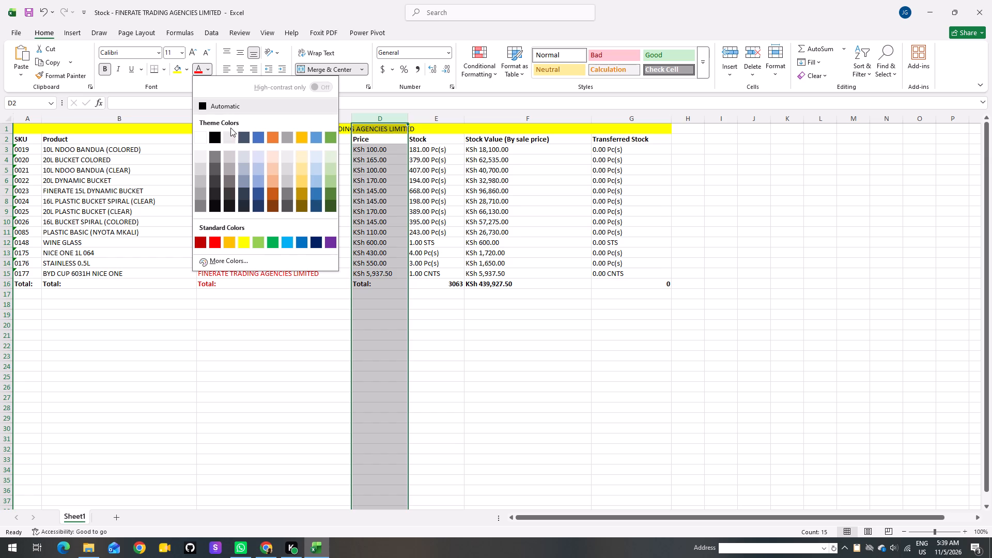
click(257, 136)
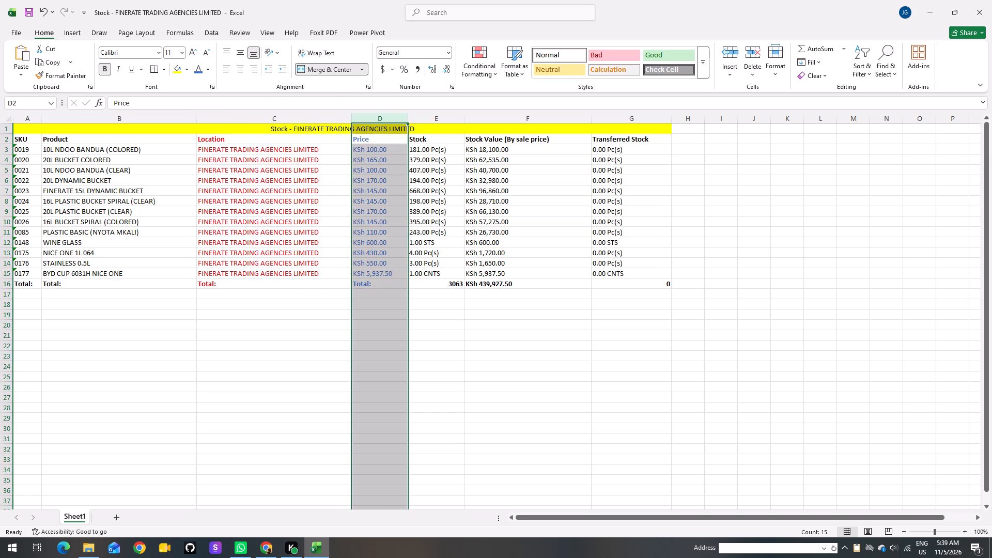
click(430, 196)
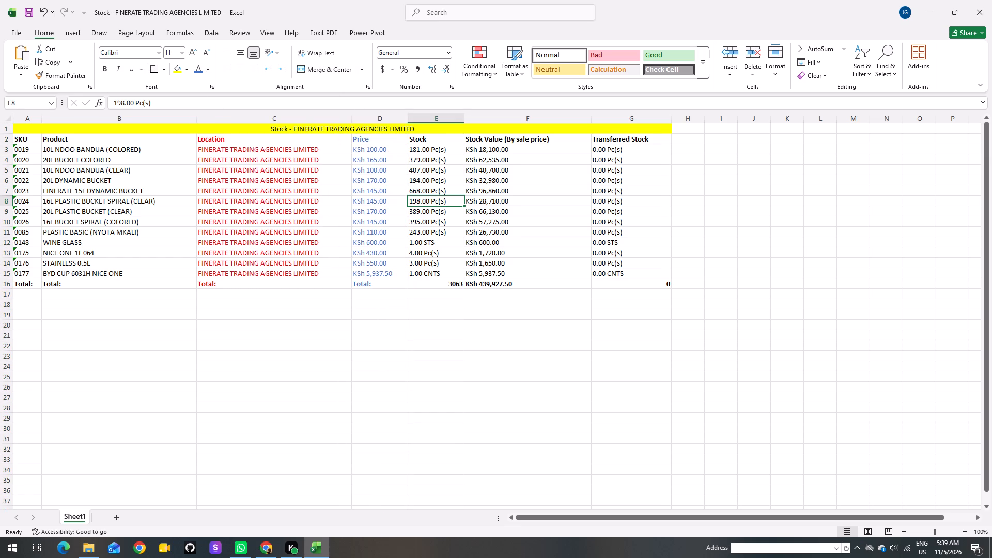
Set the font colour of the Stock column to the orange theme colour.
click(445, 121)
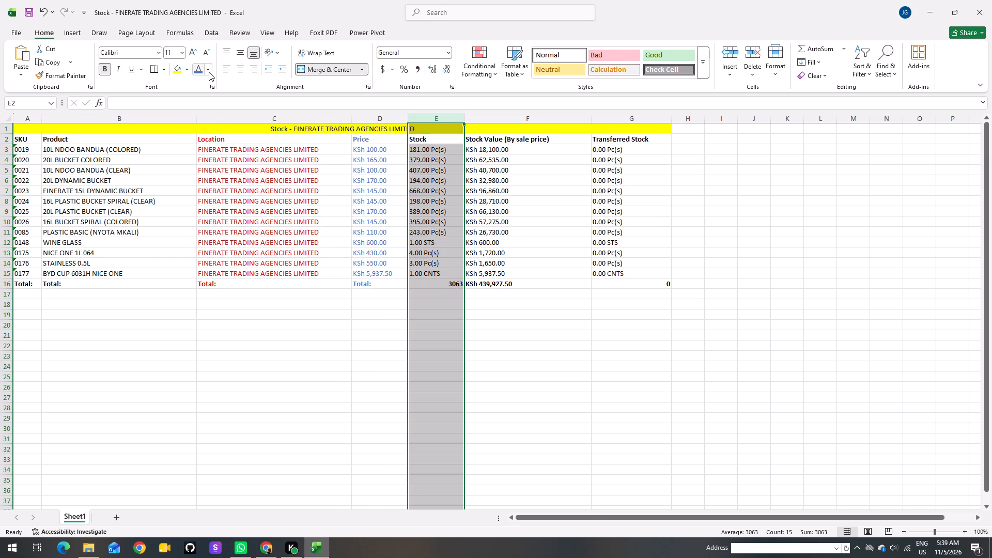
click(210, 71)
click(271, 139)
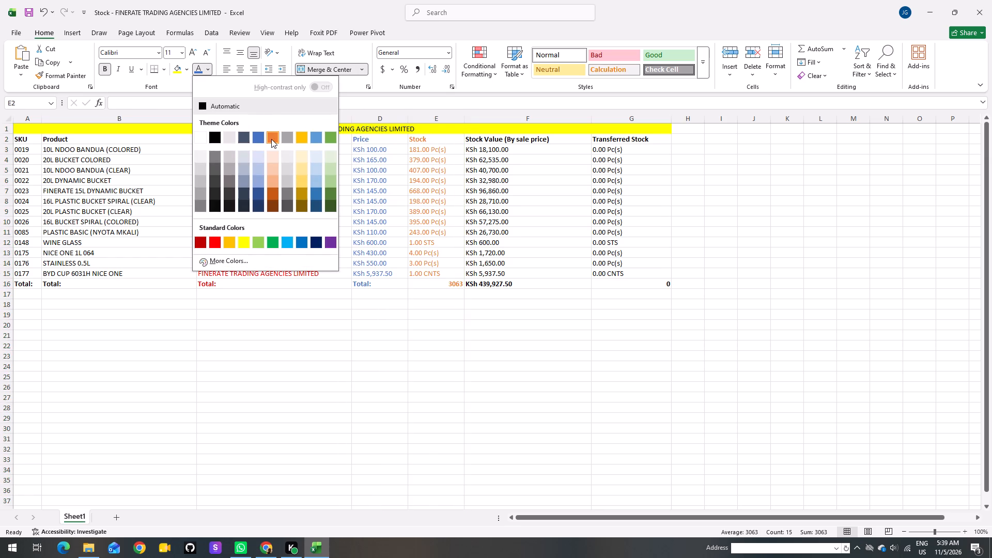
click(414, 204)
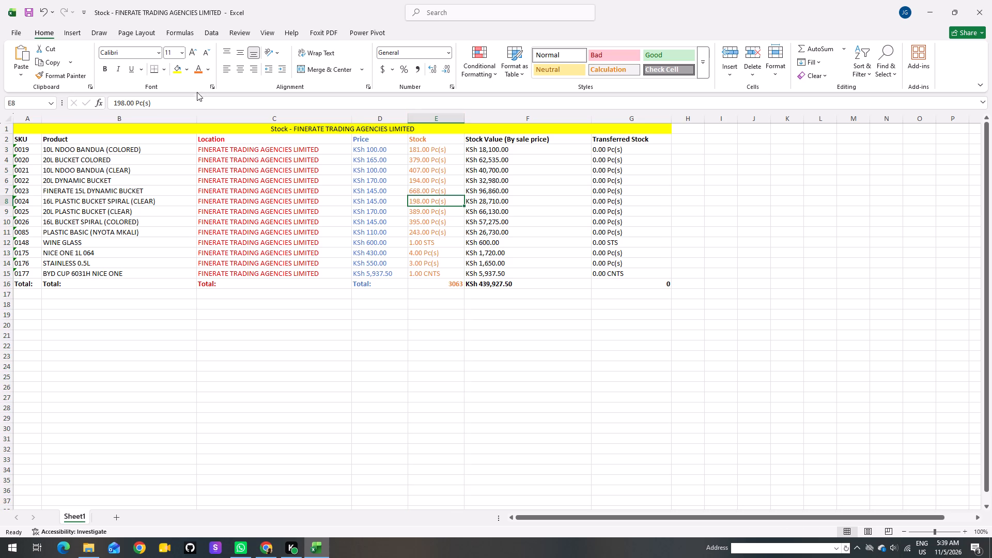
Set the font colour of cell E8 in the Stock column to the darkest gold theme shade.
click(187, 71)
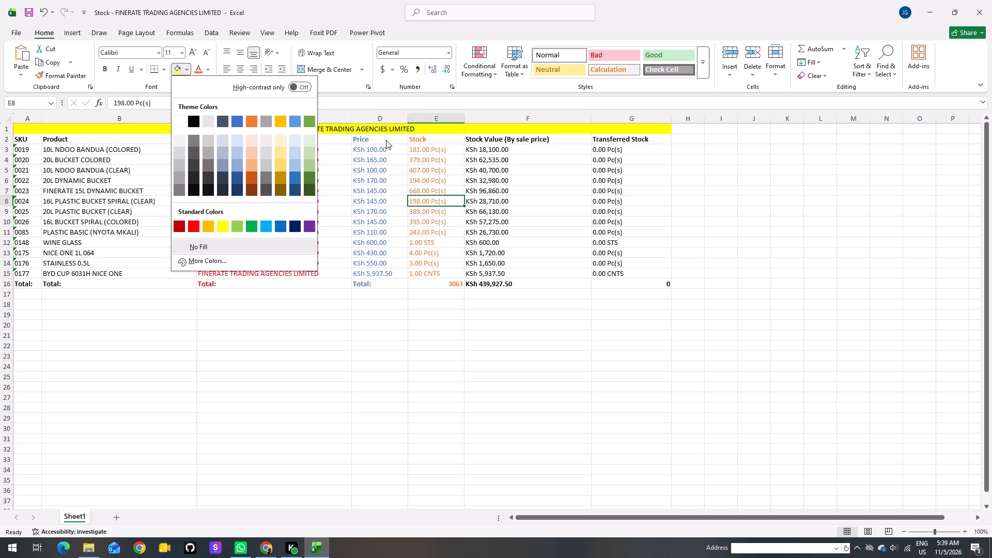
click(536, 119)
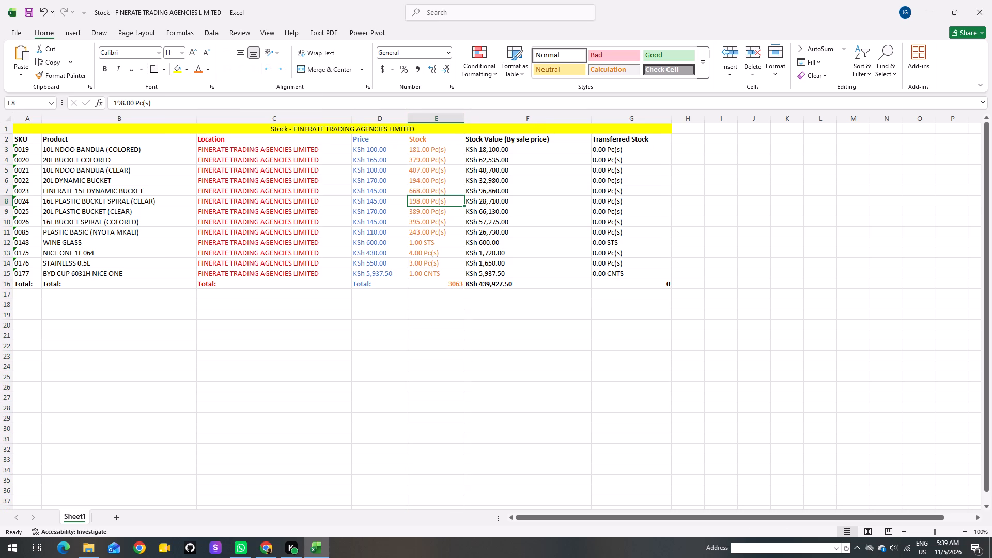
click(206, 68)
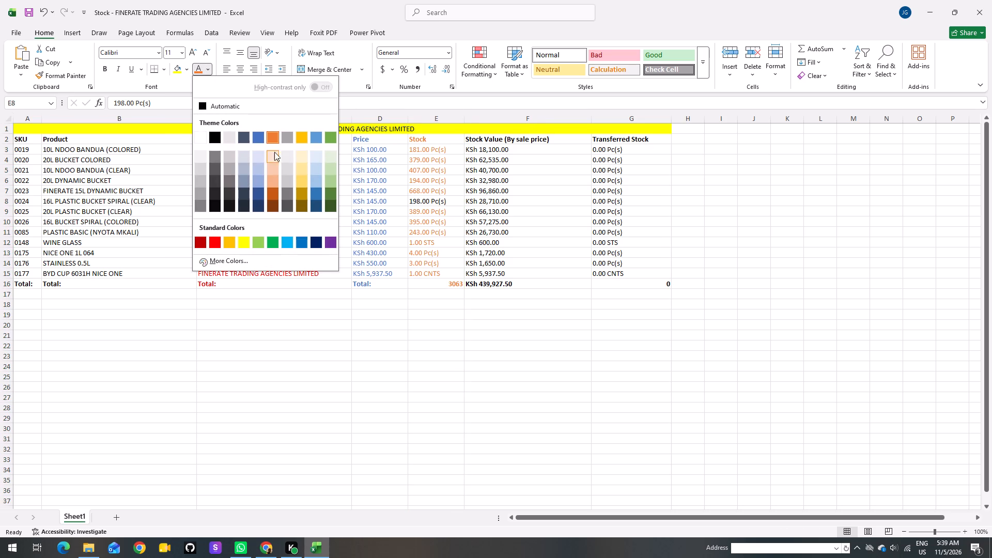
click(299, 206)
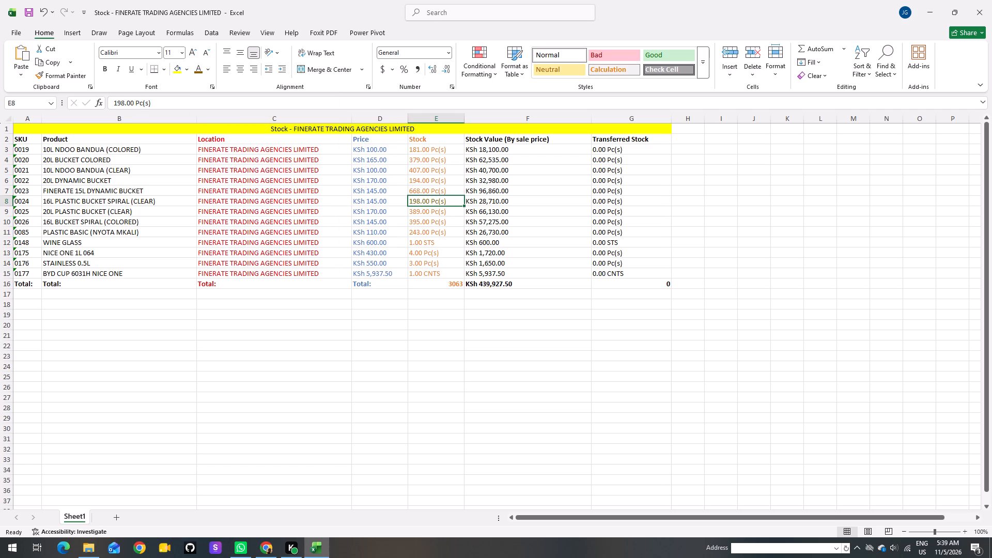
click(507, 253)
Set the font colour of the Stock Value (By sale price) column to standard purple.
click(509, 115)
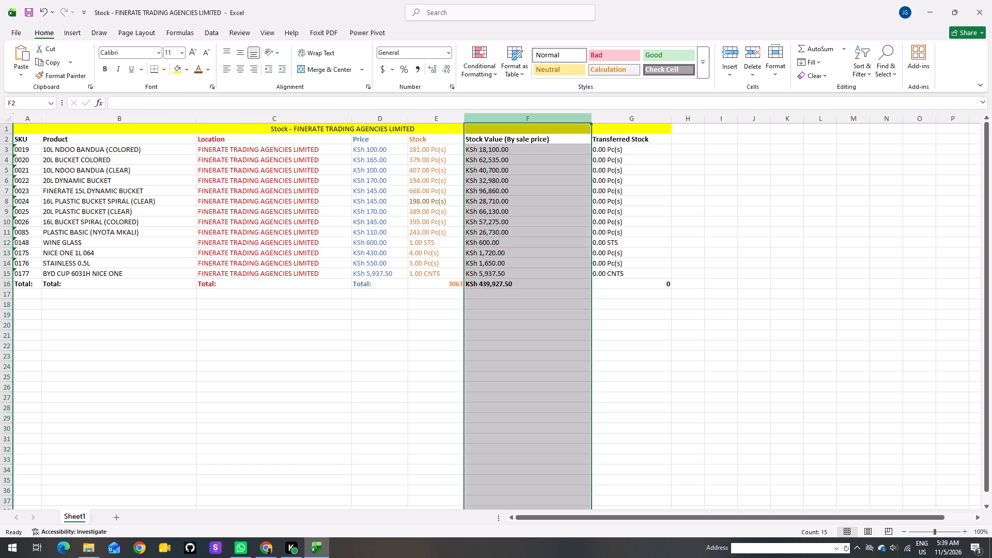
click(210, 72)
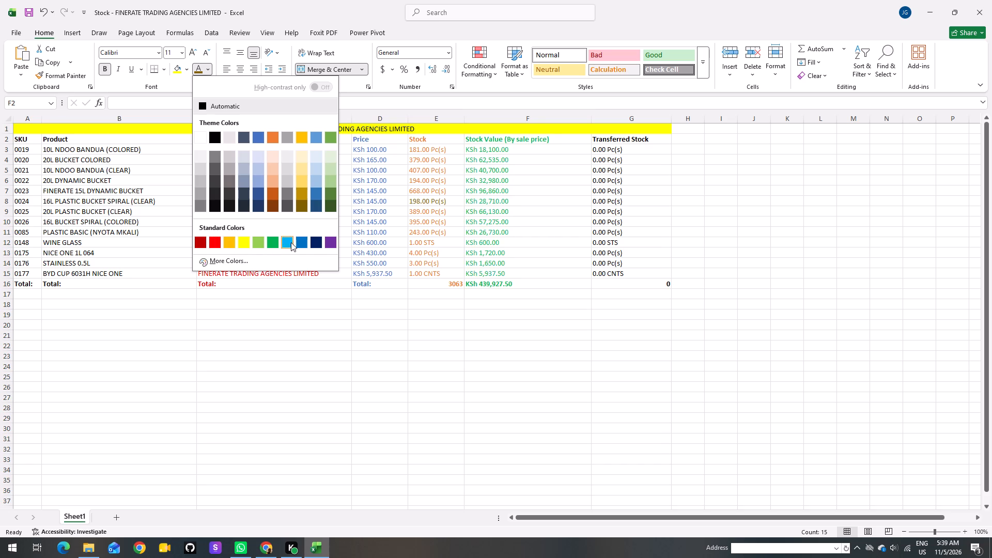
click(326, 243)
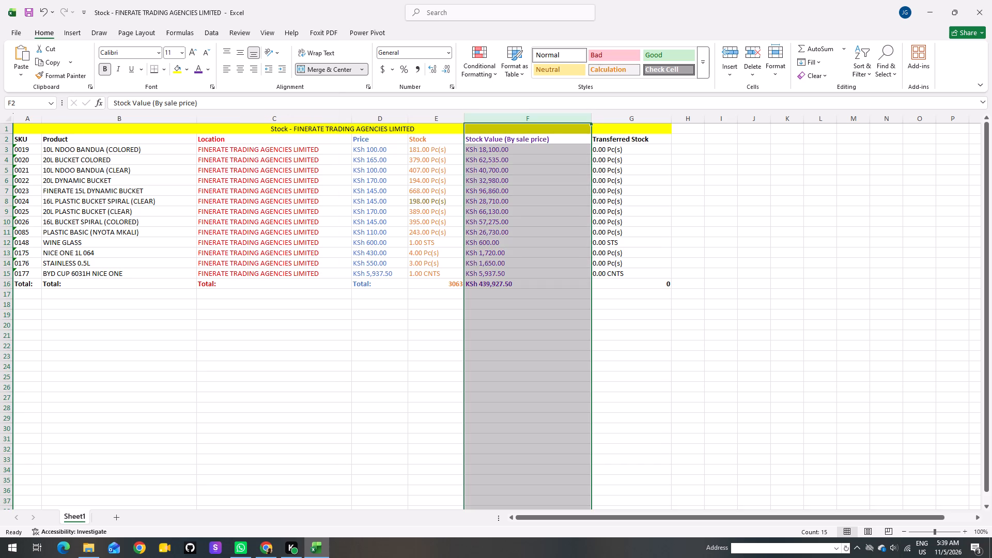
click(494, 238)
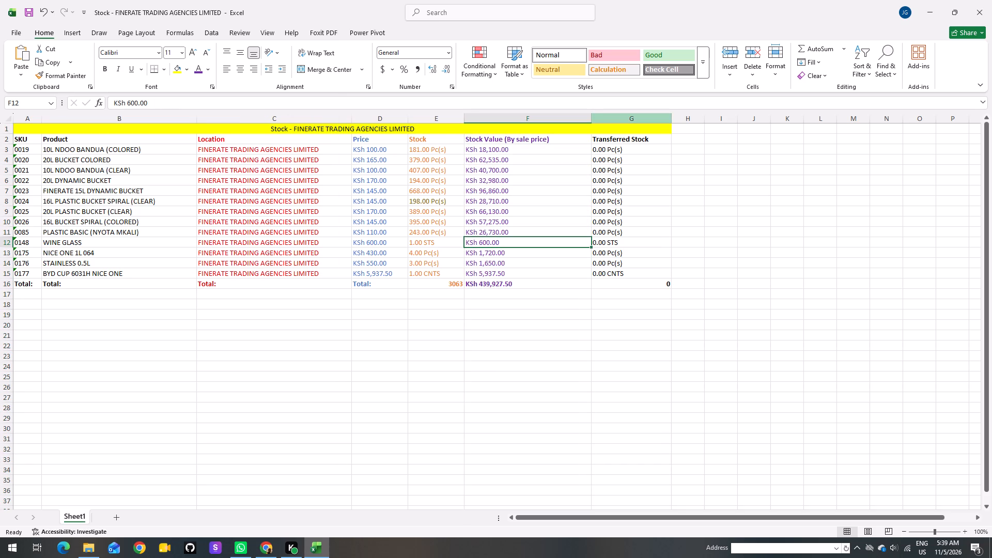
Delete the Transferred Stock column from the sheet.
click(615, 117)
right_click(615, 117)
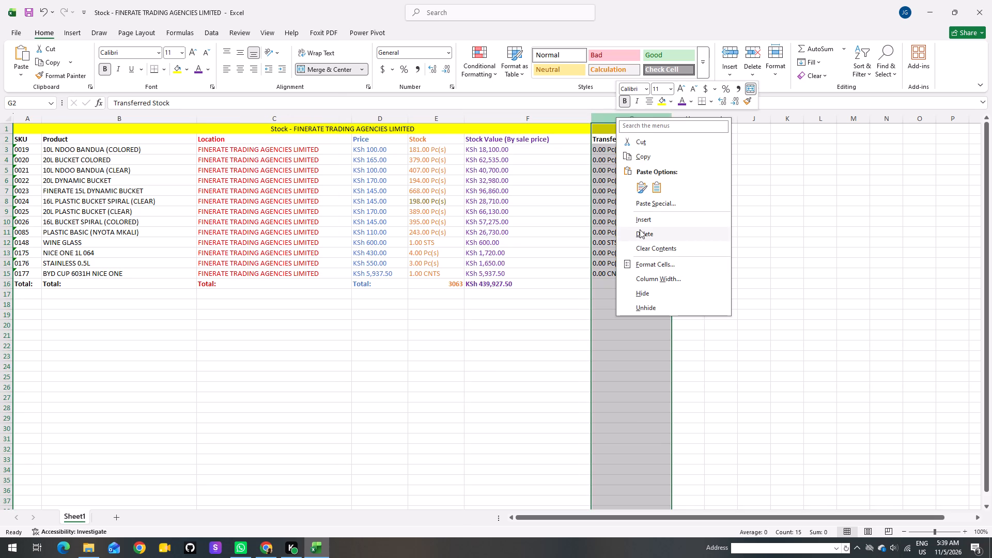
click(640, 229)
click(509, 340)
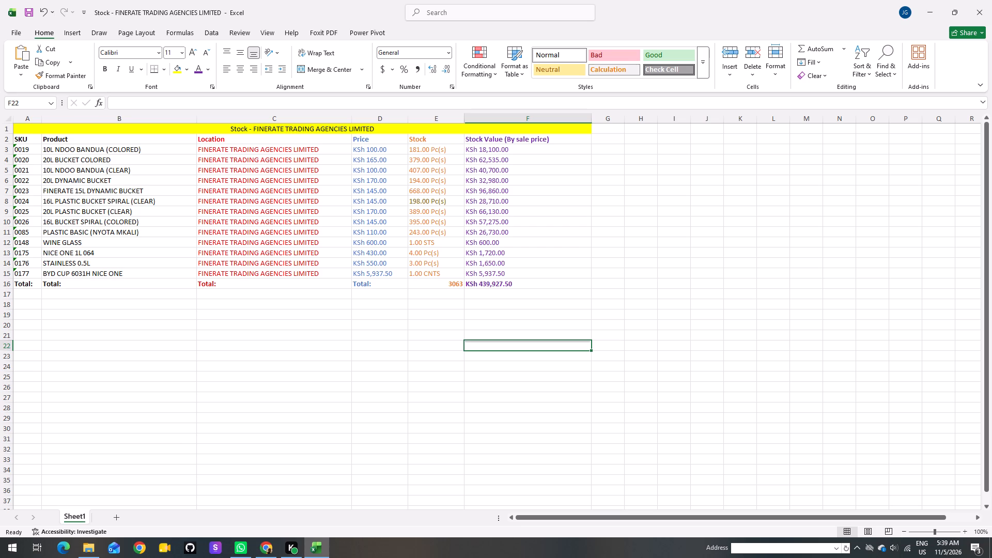
Add the header "actua selling price" in cell G2 and fit column G's width to it.
click(612, 138)
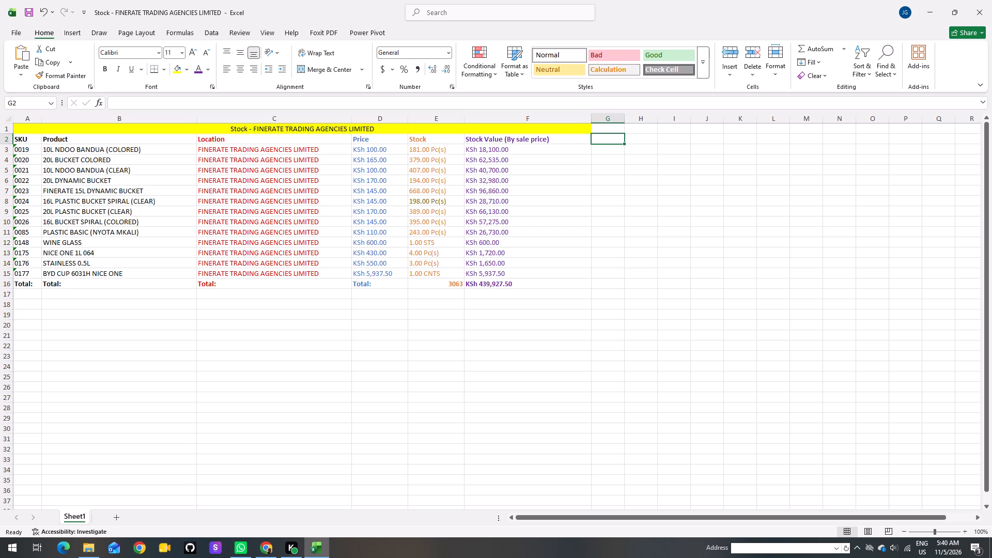
key(a)
text(ctua)
key(space)
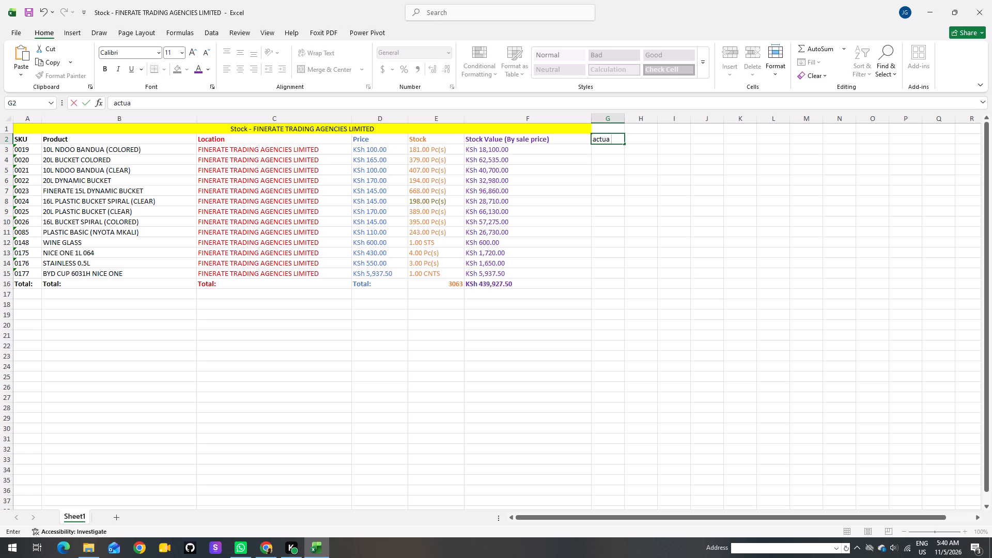
text(selling)
key(space)
key(p)
text(rice)
key(Return)
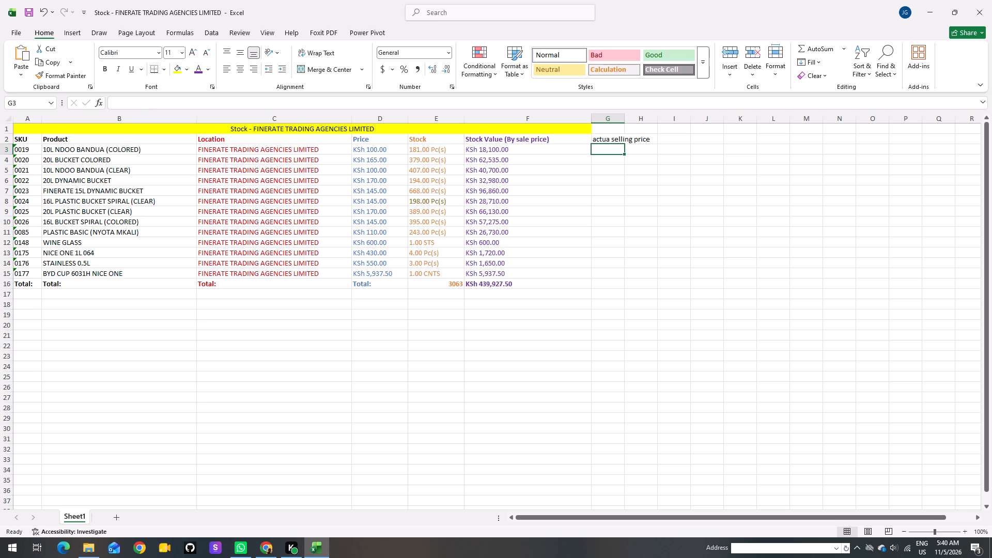
double_click(624, 116)
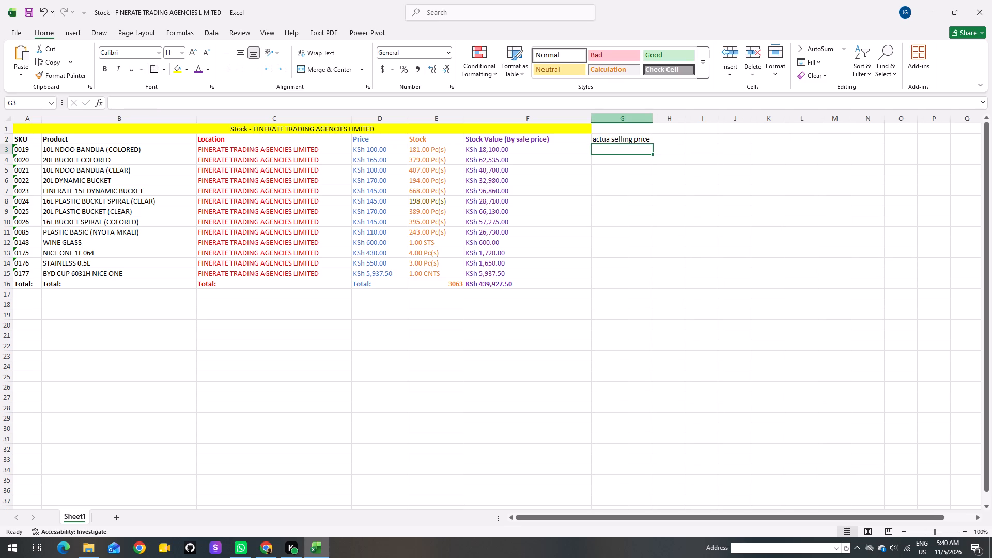
Enter selling prices of 105 for 10L NDOO BANDUA (COLORED) in G3 and 170 for 20L BUCKET COLORED in G4.
key(1)
text(02)
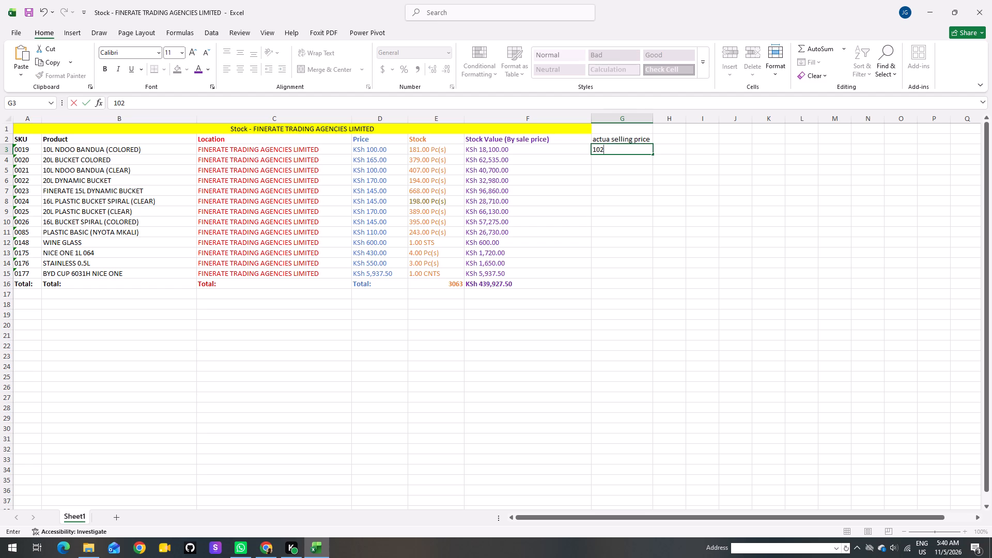
key(BackSpace)
key(5)
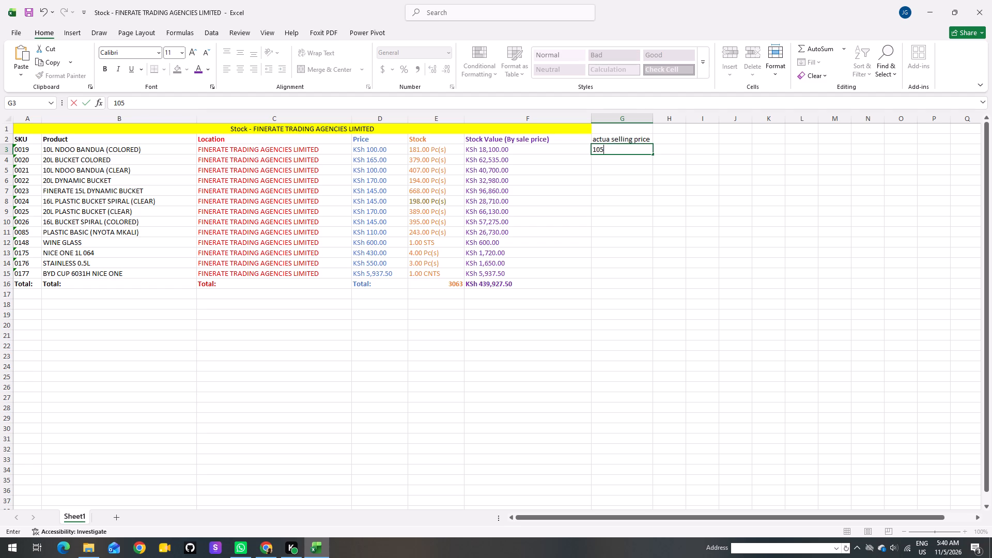
click(615, 159)
key(1)
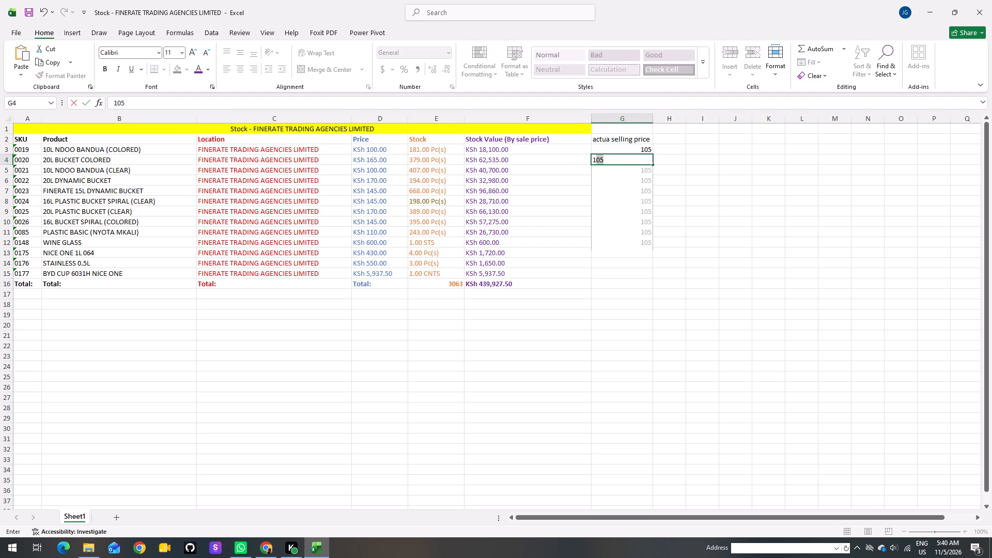
key(7)
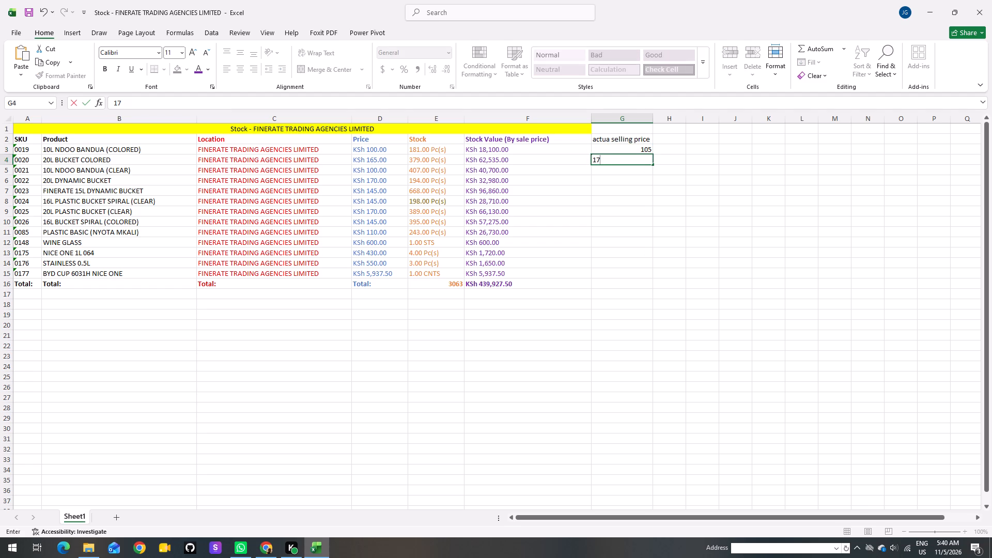
key(0)
Enter selling prices of 105 for 10L NDOO BANDUA (CLEAR) in G5 and 190 for 20L DYNAMIC BUCKET in G6.
click(612, 167)
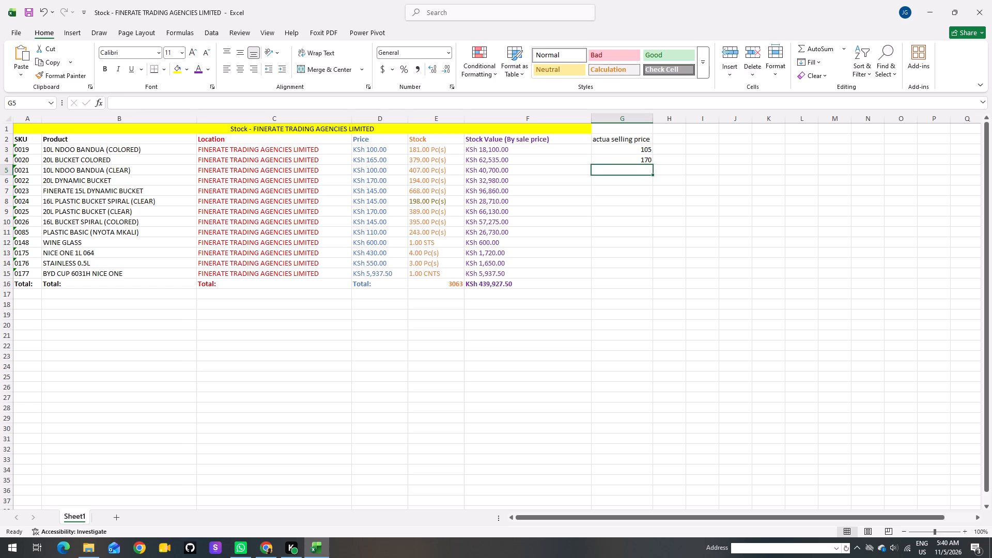
key(1)
key(0)
key(5)
key(5)
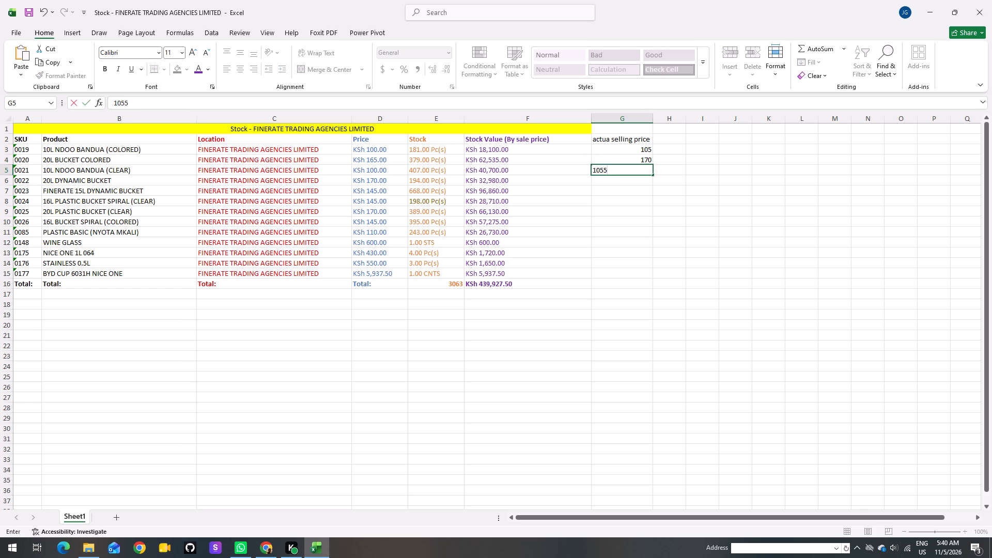
key(BackSpace)
click(740, 187)
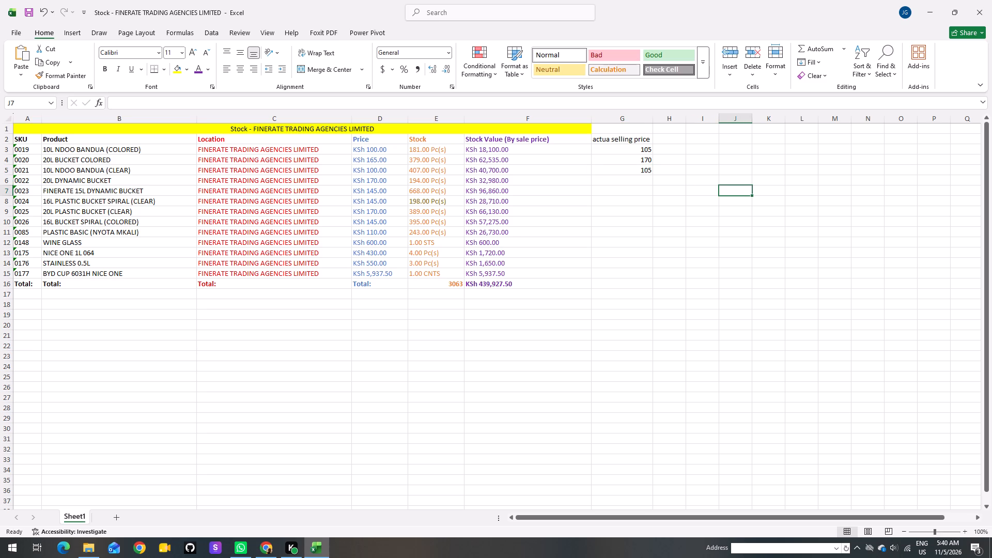
click(635, 180)
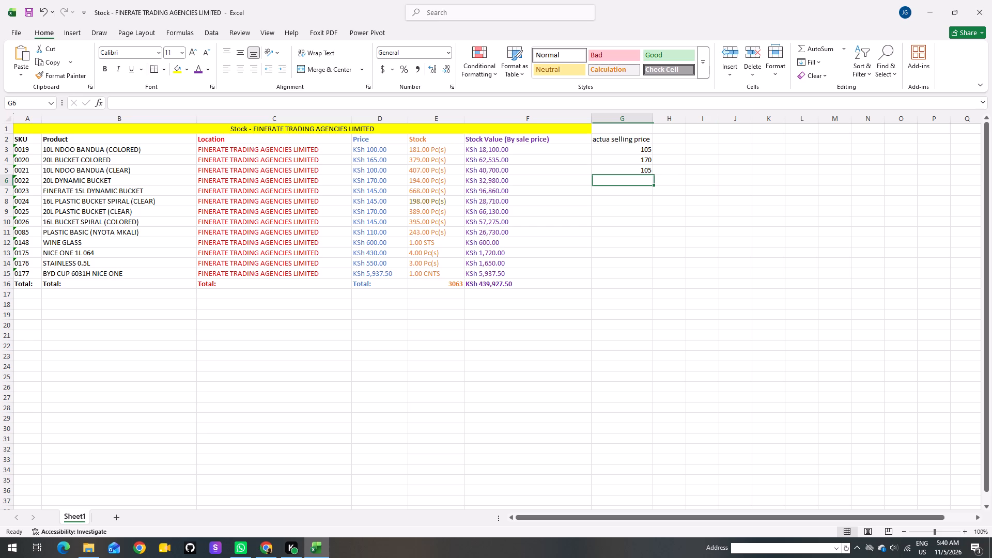
text(19)
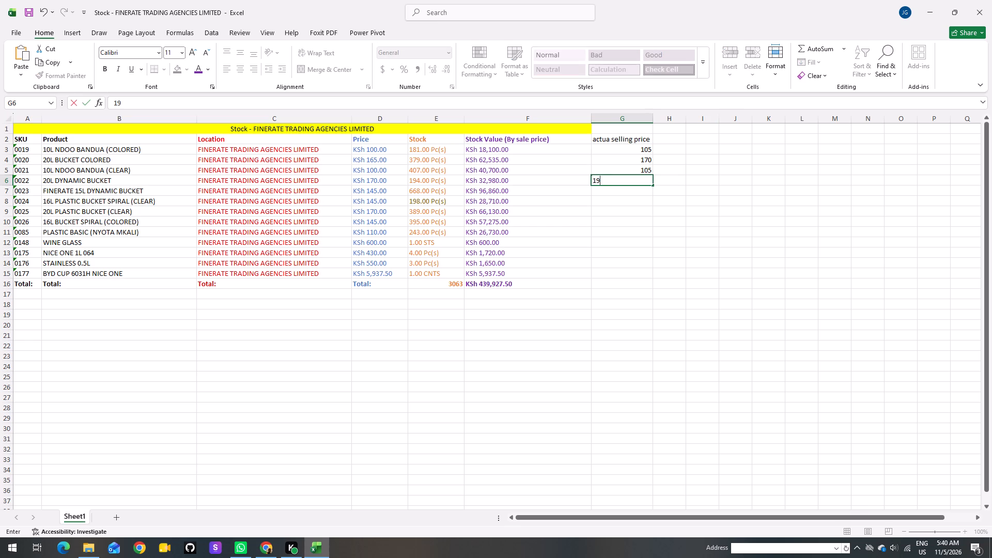
key(0)
Enter a selling price of 160 for both FINERATE 15L DYNAMIC BUCKET in G7 and 16L PLASTIC BUCKET SPIRAL (CLEAR) in G8.
key(Down)
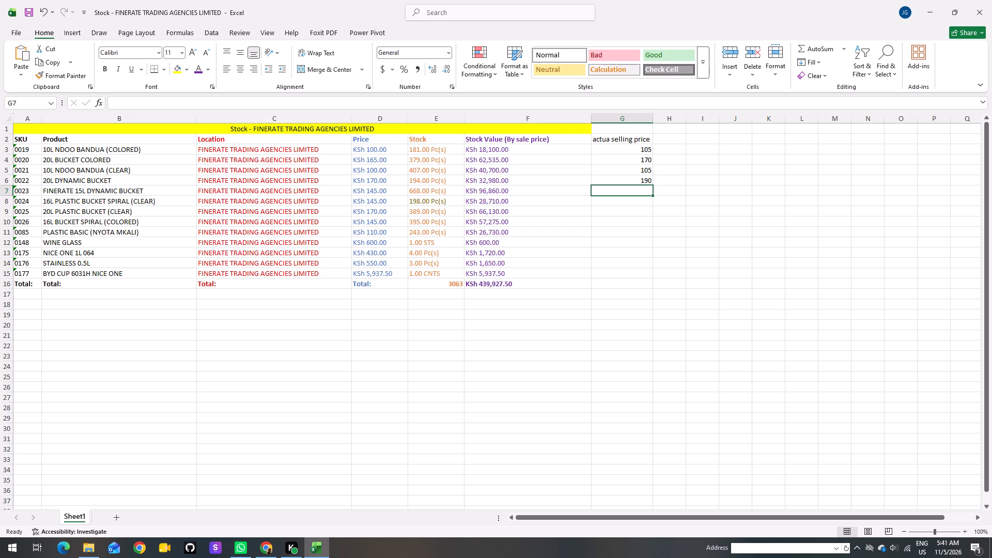
key(1)
key(6)
key(0)
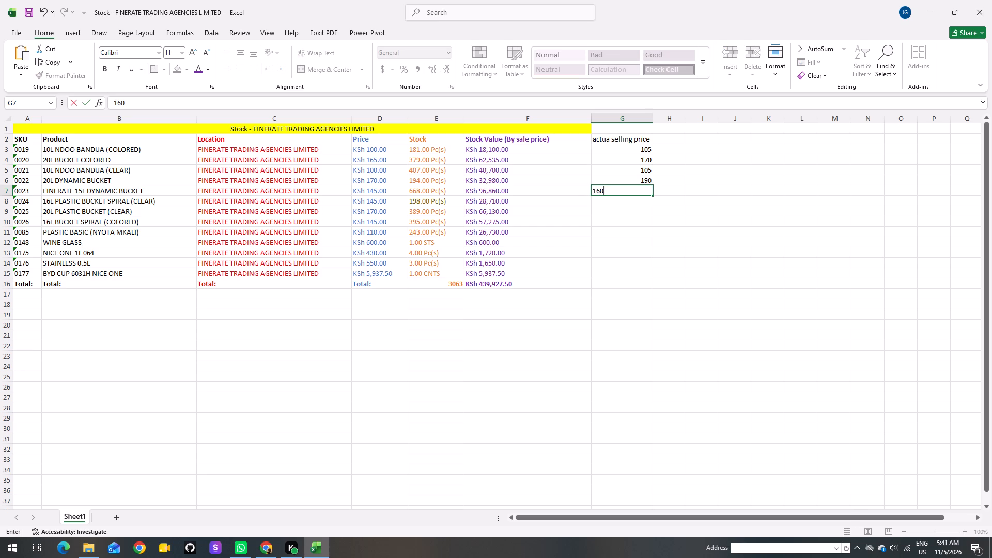
click(621, 197)
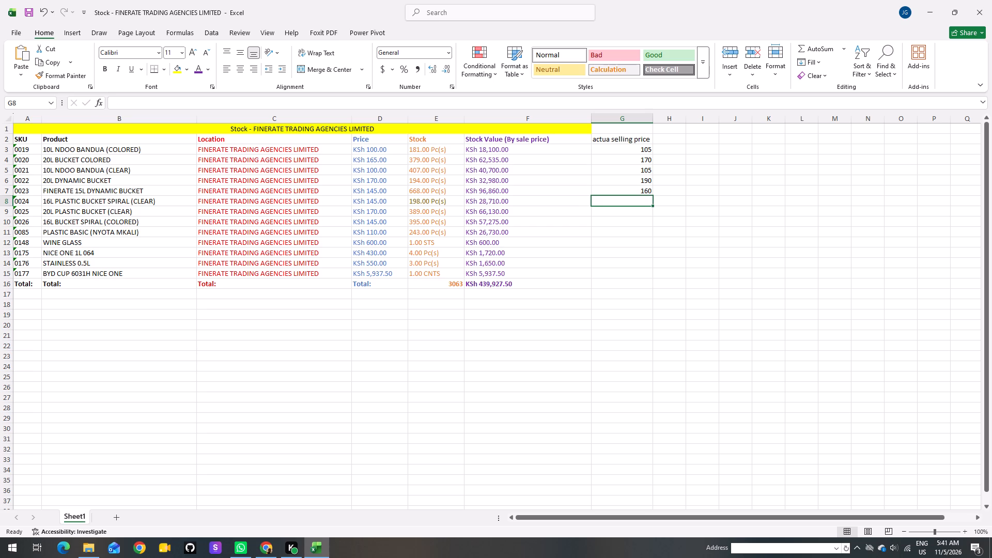
key(1)
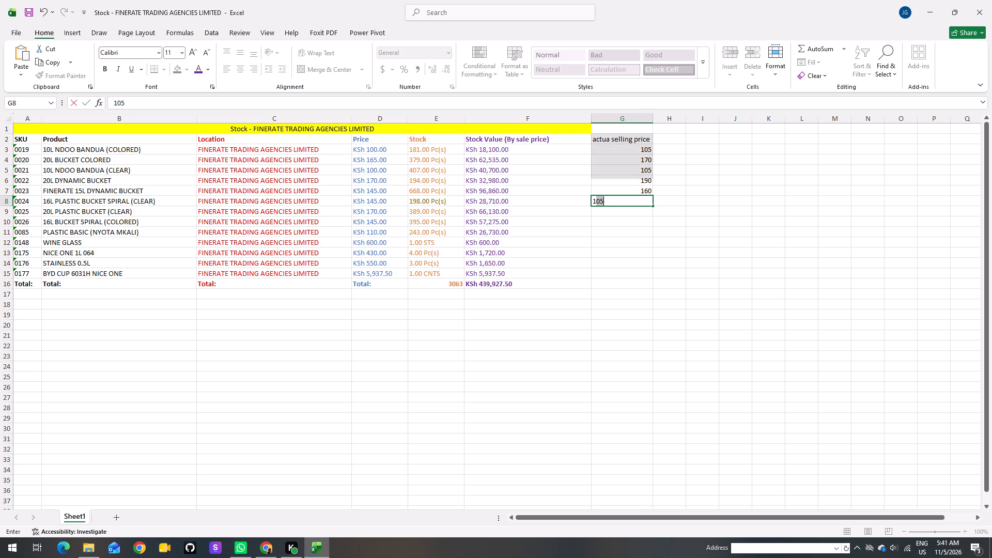
key(6)
key(0)
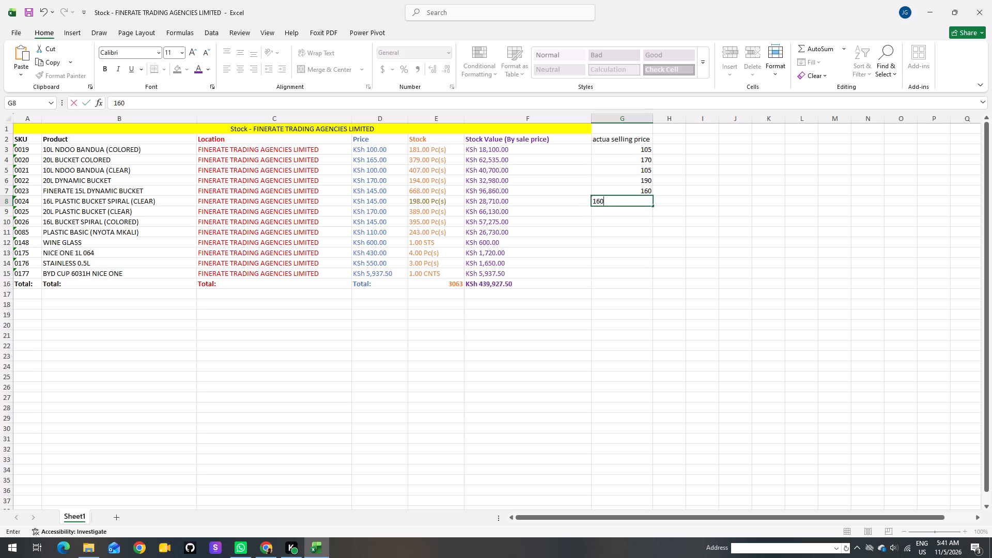
Enter selling prices of 180 for 20L PLASTIC BUCKET (CLEAR) in G9 and 160 for 16L BUCKET SPIRAL (COLORED) in G10.
click(617, 210)
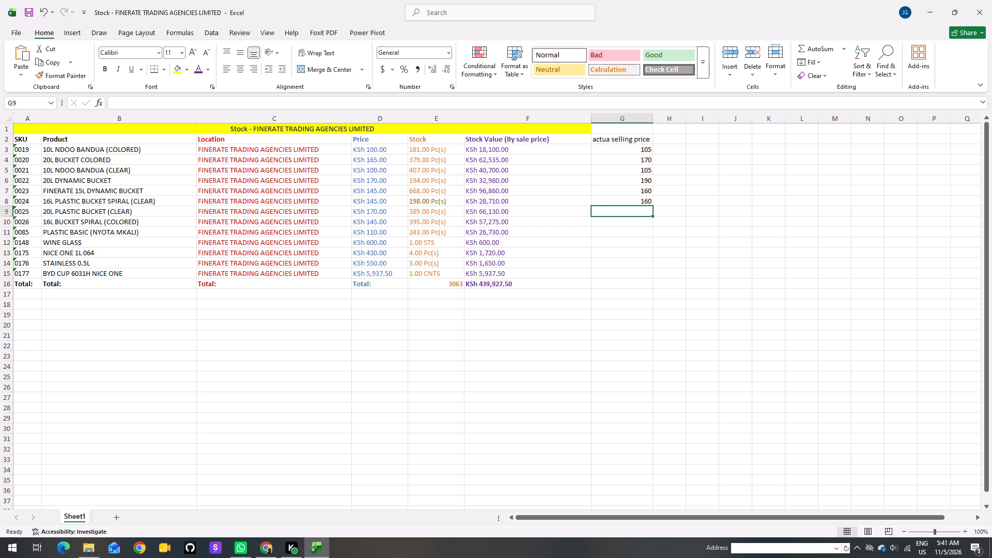
key(1)
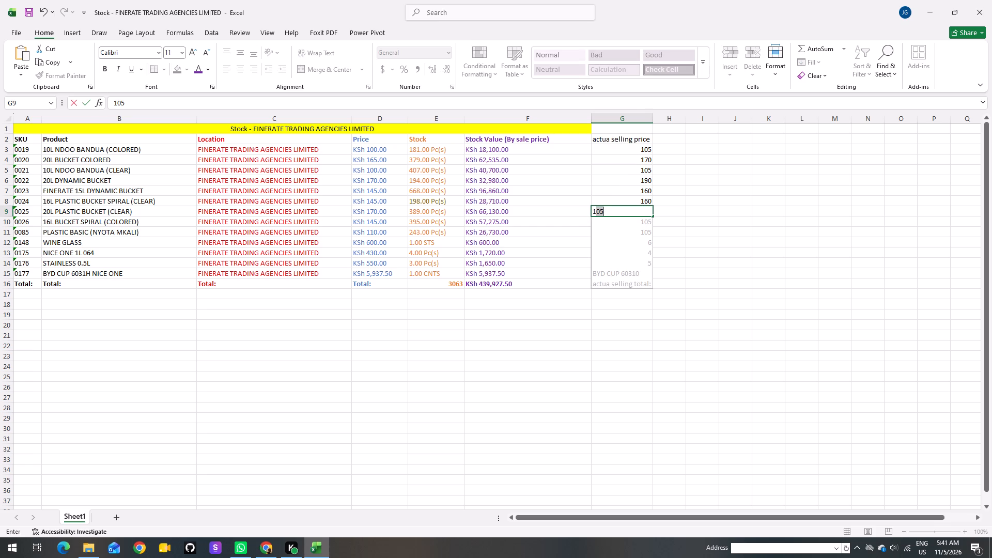
key(7)
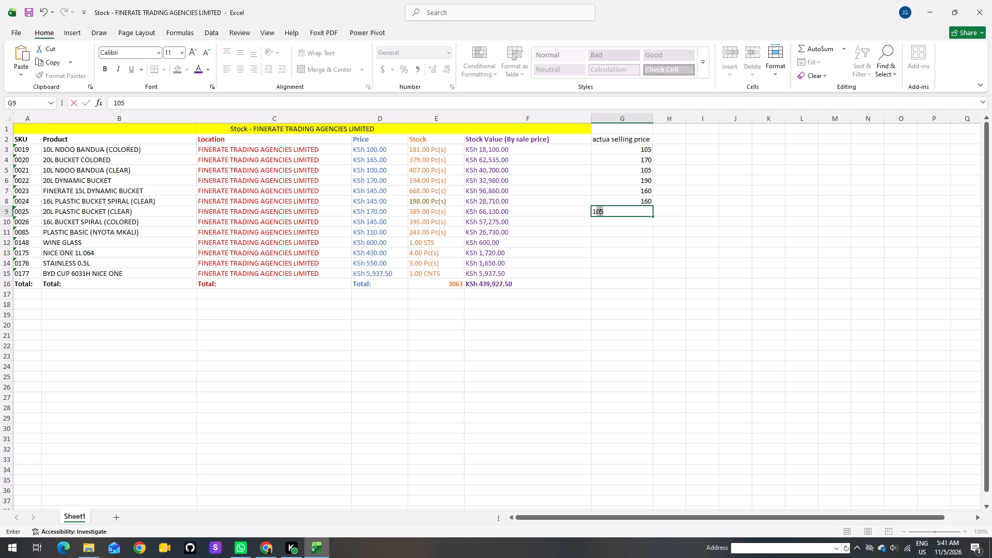
key(0)
key(BackSpace)
key(BackSpace)
key(8)
key(0)
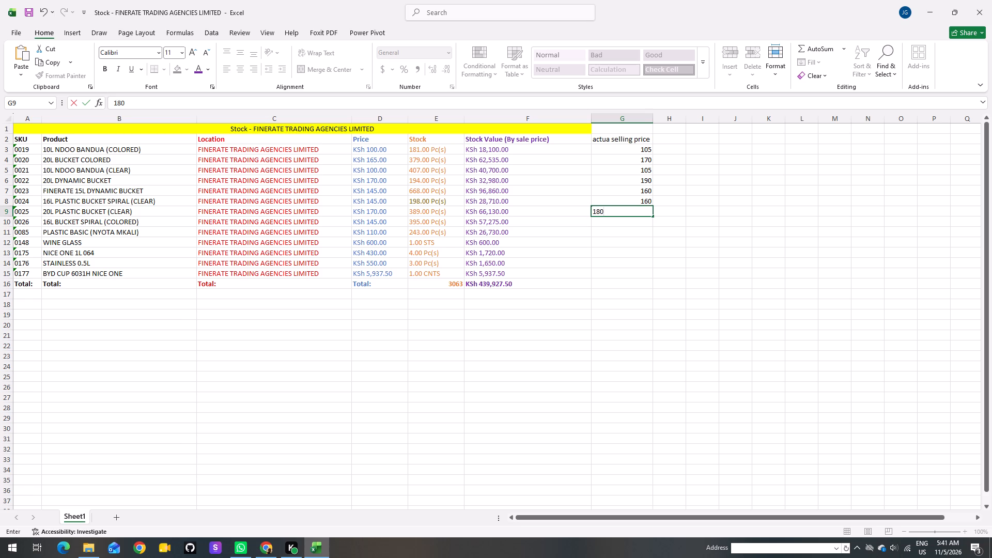
click(608, 219)
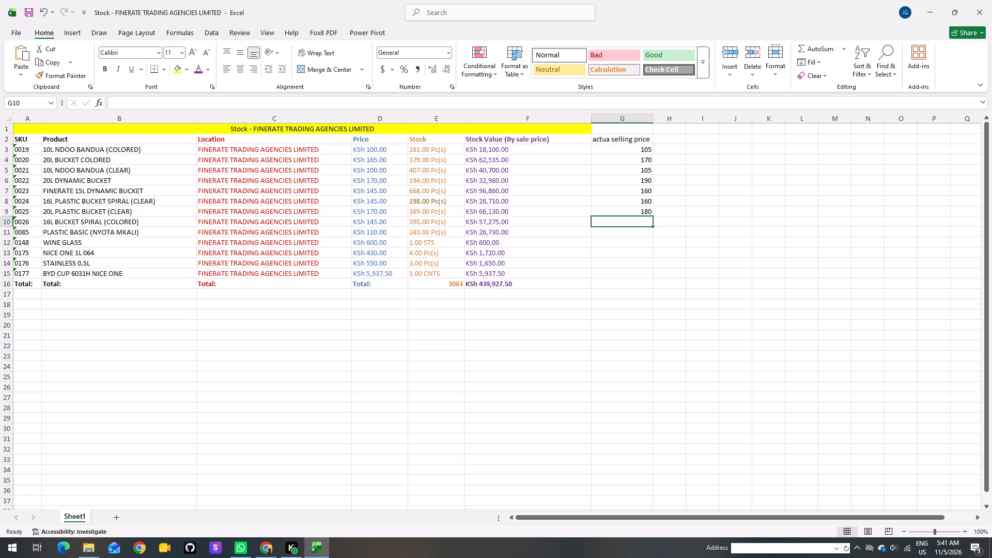
key(1)
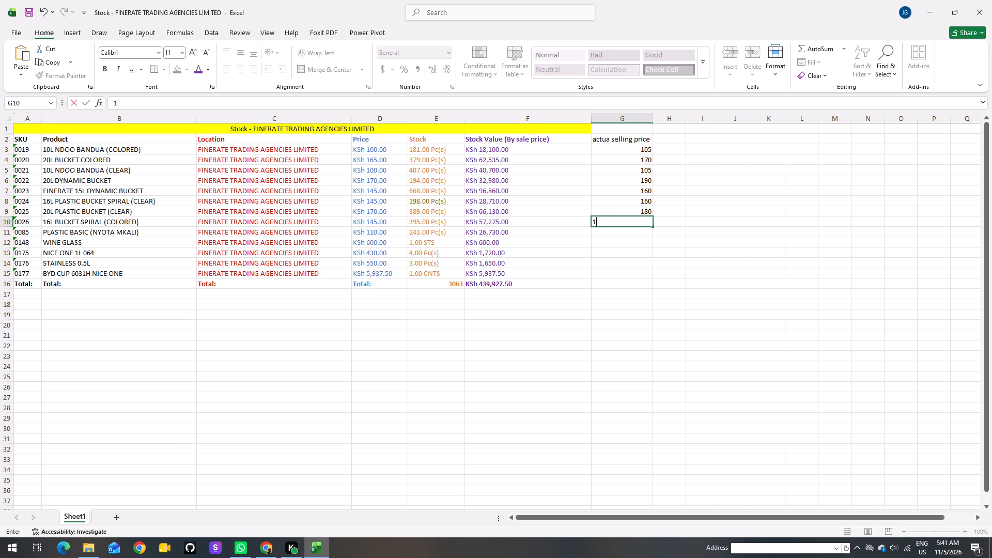
text(60)
Enter a selling price of 125 for PLASTIC BASIC (NYOTA MKALI) in cell G11.
click(605, 229)
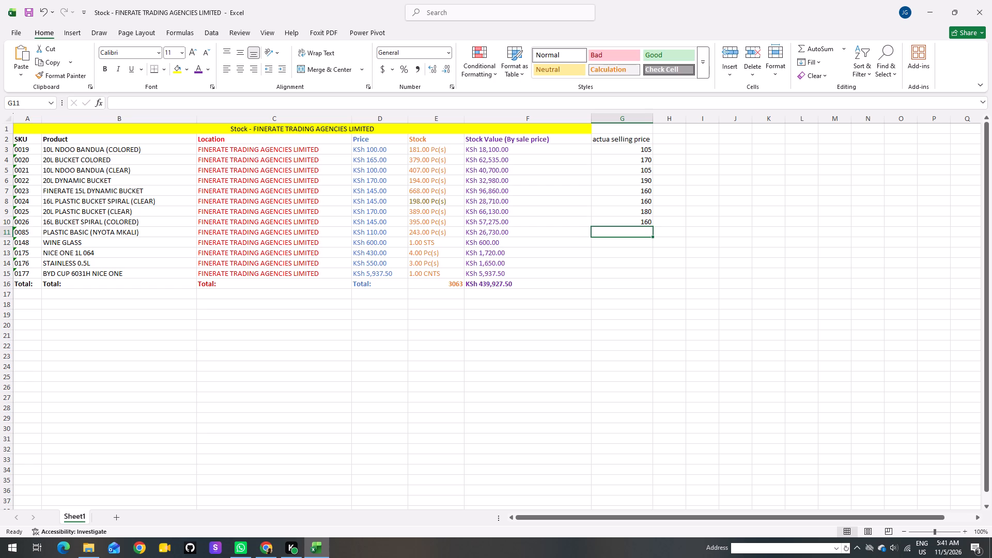
key(1)
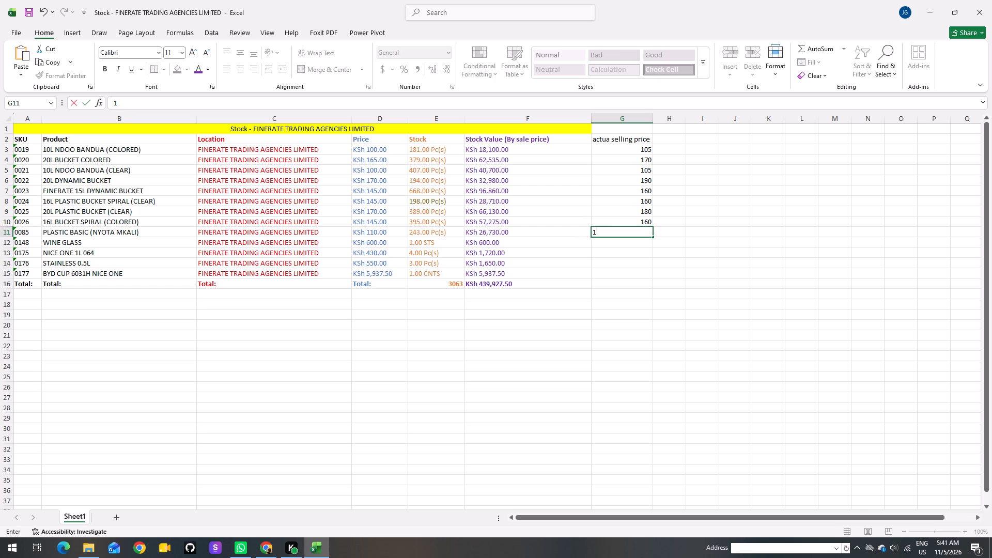
text(65)
key(BackSpace)
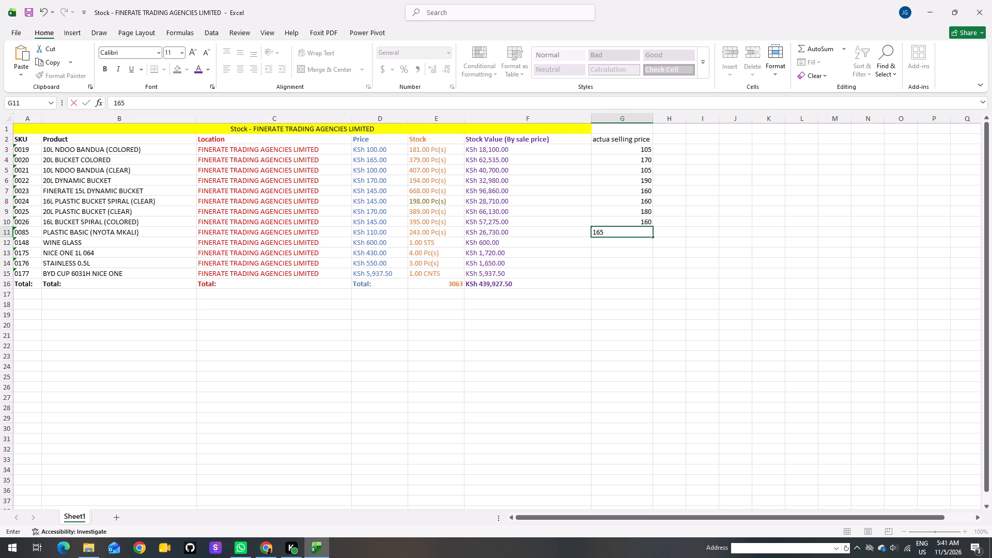
key(BackSpace)
text(25)
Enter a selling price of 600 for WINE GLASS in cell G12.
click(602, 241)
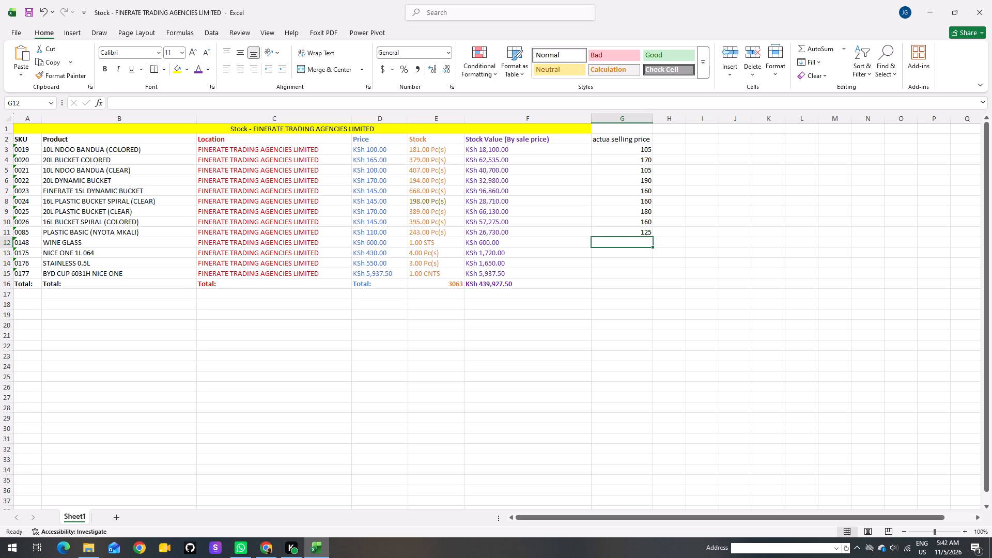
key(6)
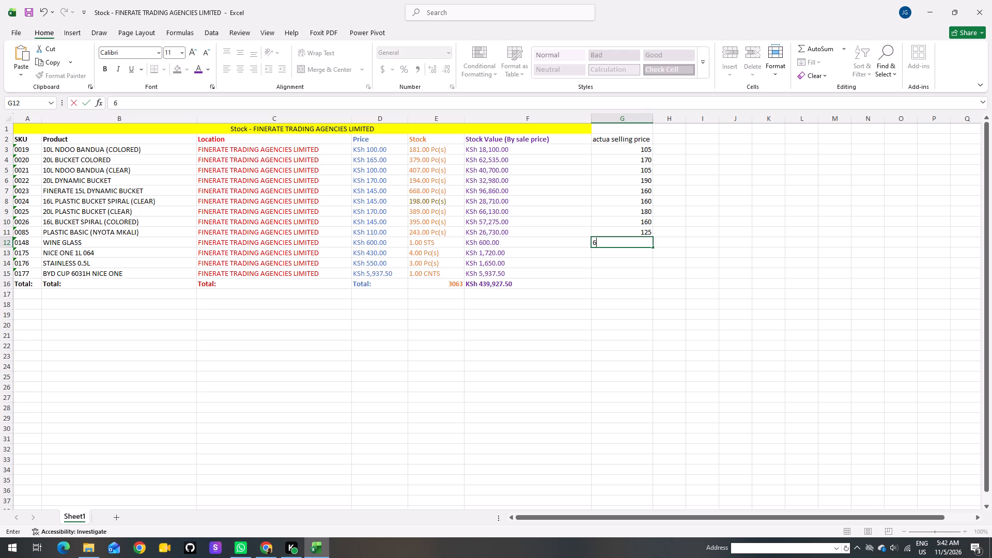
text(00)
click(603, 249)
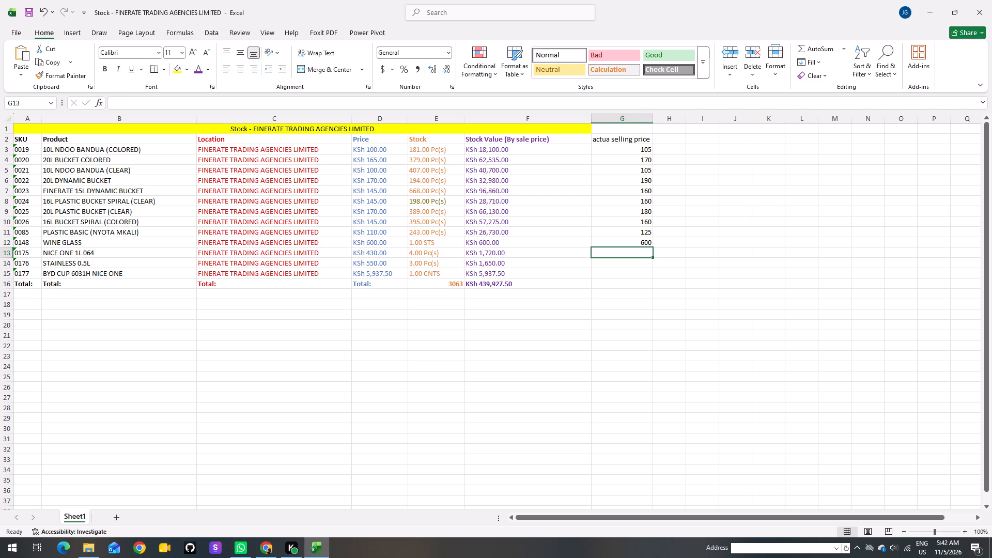
Set the WINE GLASS selling price in G12 to 700 and enter 500 for NICE ONE 1L 064 in G13.
click(619, 242)
key(7)
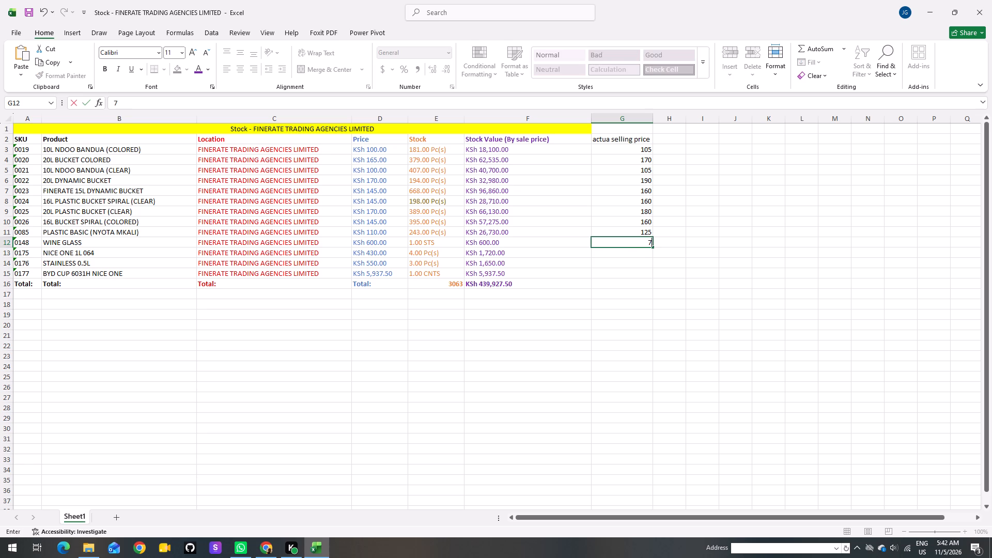
text(00)
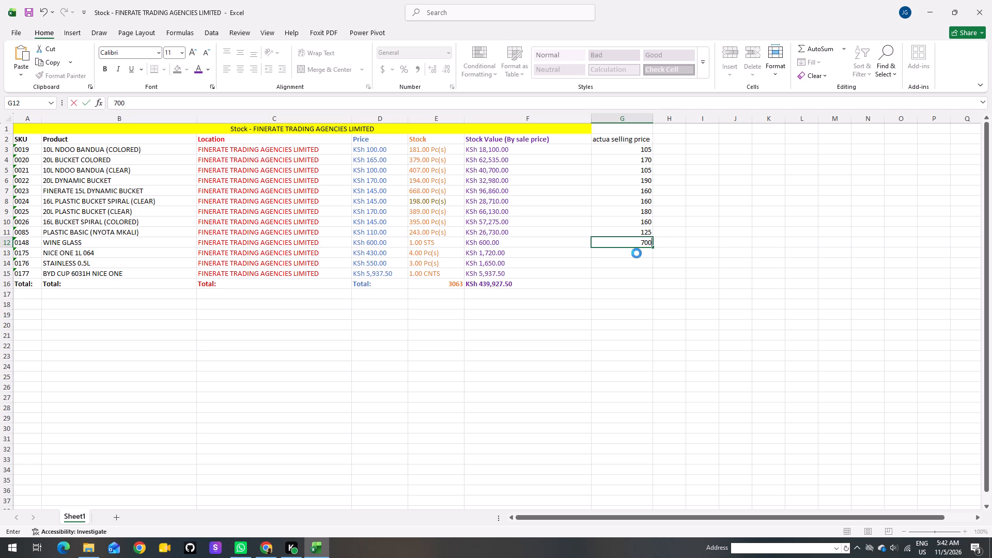
click(637, 253)
text(500)
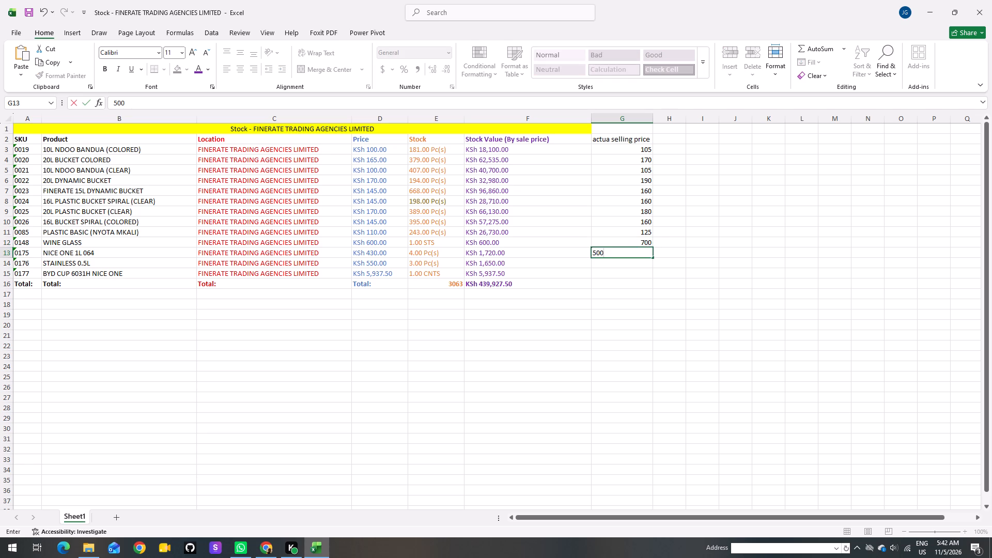
Enter selling prices of 600 for STAINLESS 0.5L in G14 and 7000 for BYD CUP 6031H NICE ONE in G15.
click(617, 266)
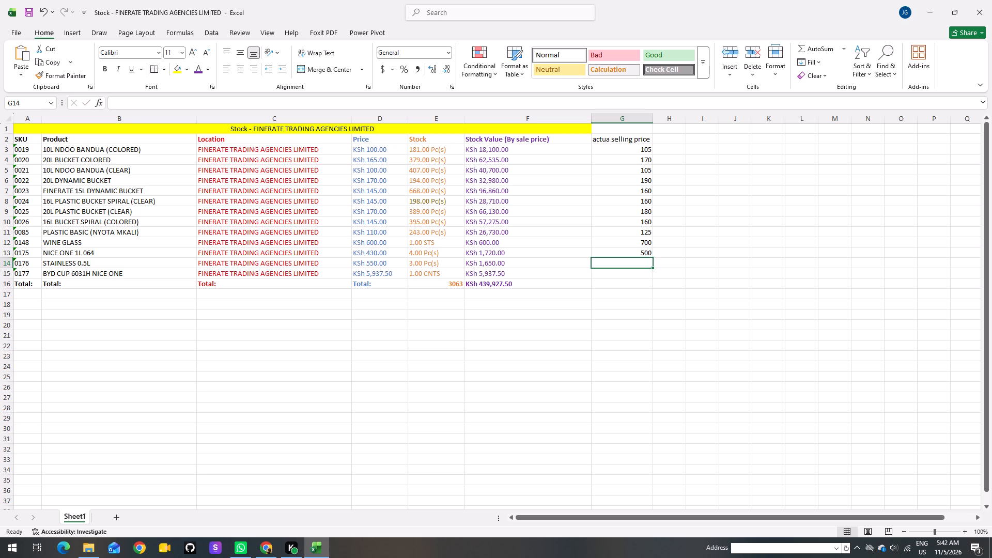
key(6)
text(00)
click(613, 271)
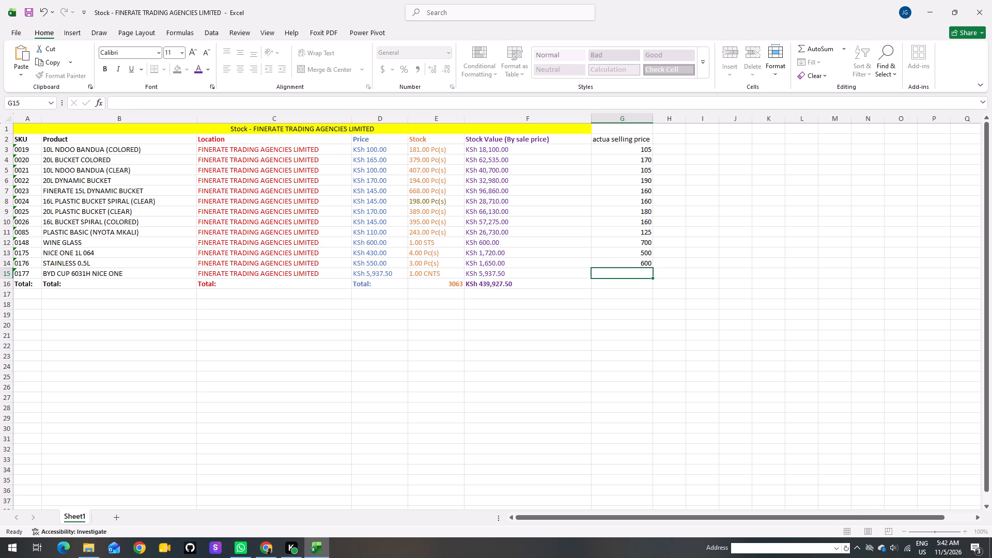
text(7000)
click(632, 315)
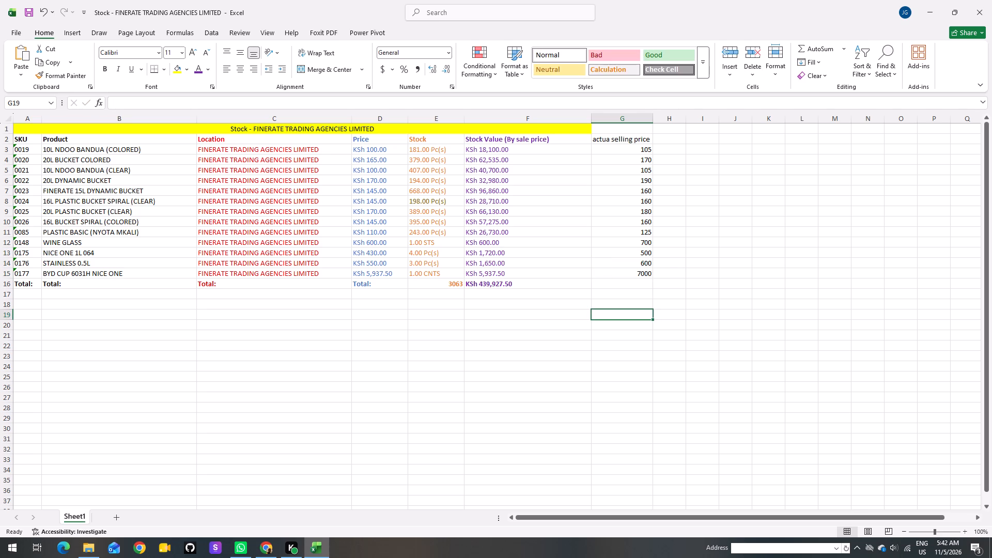
Add the header "stock value from selling price" in cell H2 and widen column H to fit it.
click(680, 136)
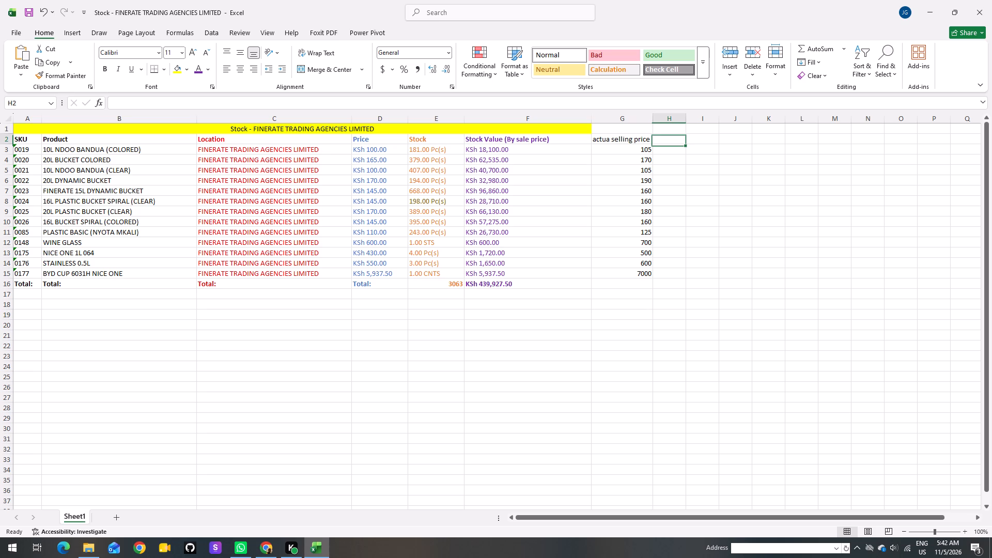
text(stock)
key(space)
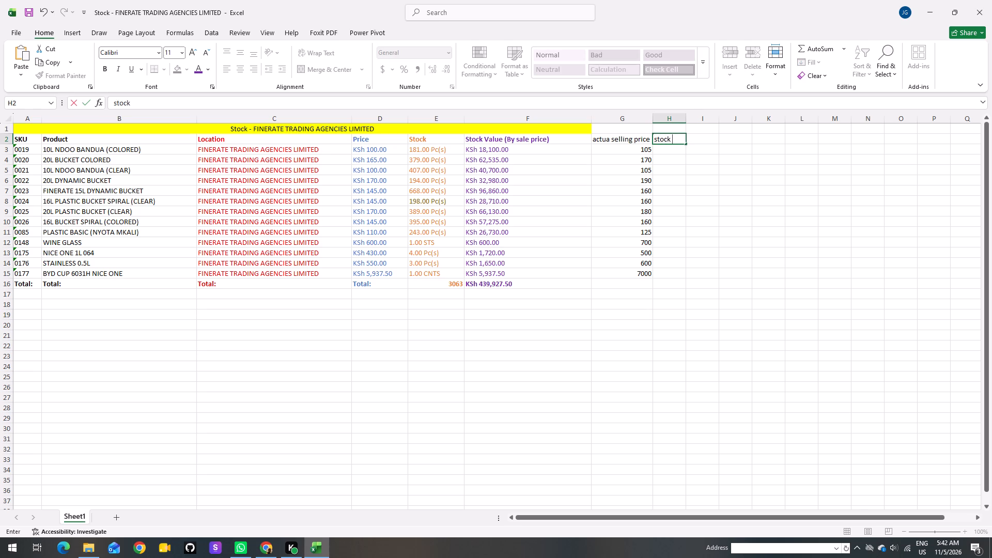
text(value fr)
text(om selling price)
key(Return)
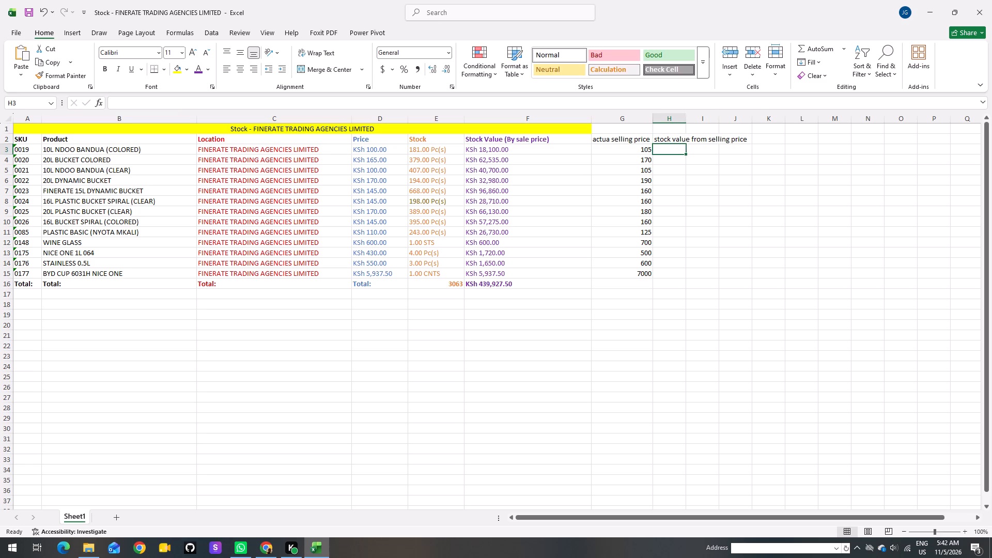
double_click(688, 114)
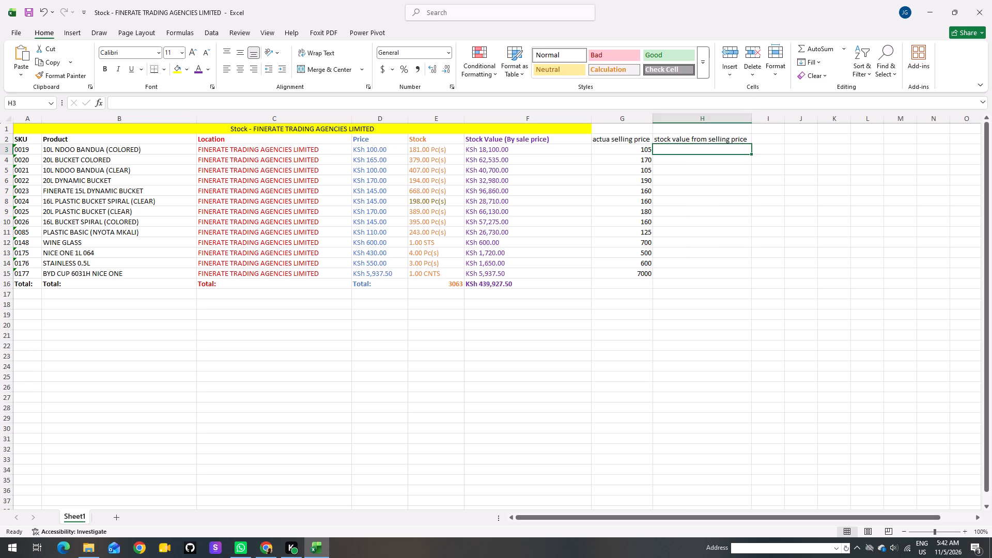
Enter the formula =G3*E3 in cell H3 to multiply the actual selling price by the stock quantity.
click(668, 148)
key(shift+plus)
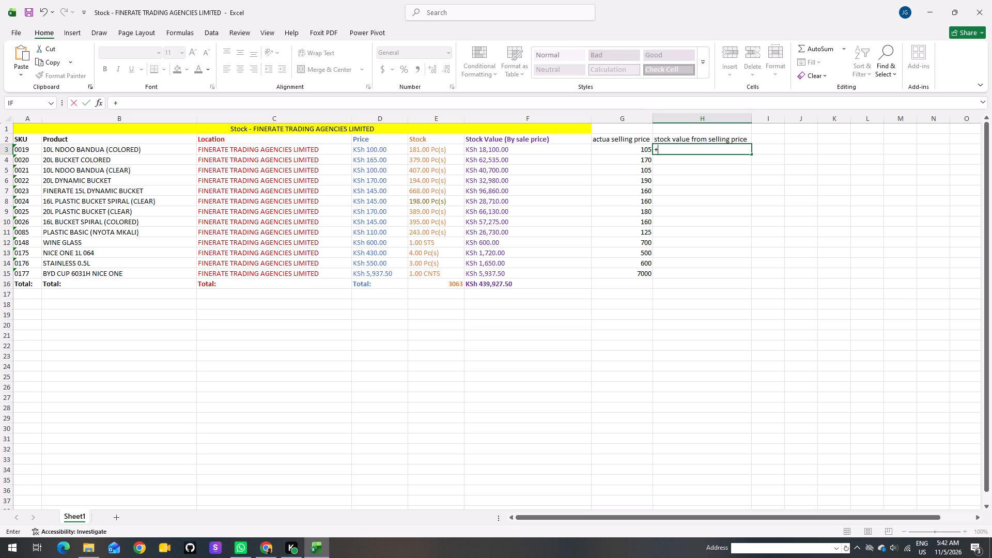
key(BackSpace)
key(equal)
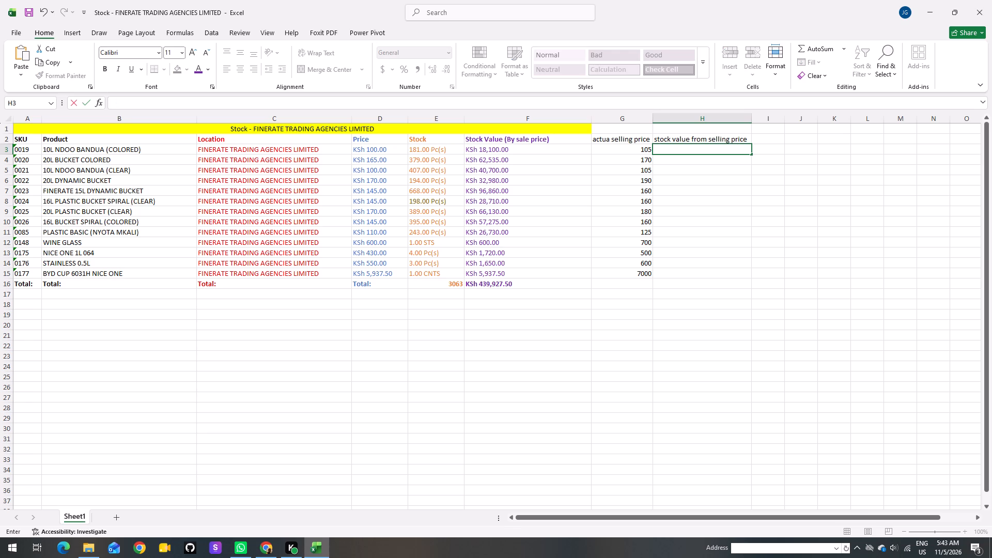
click(643, 146)
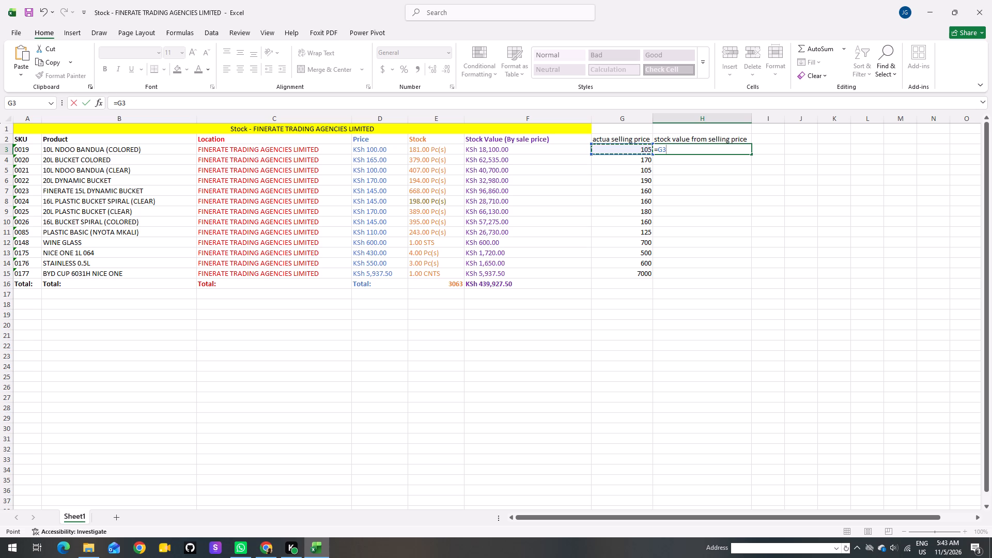
key(shift+asterisk)
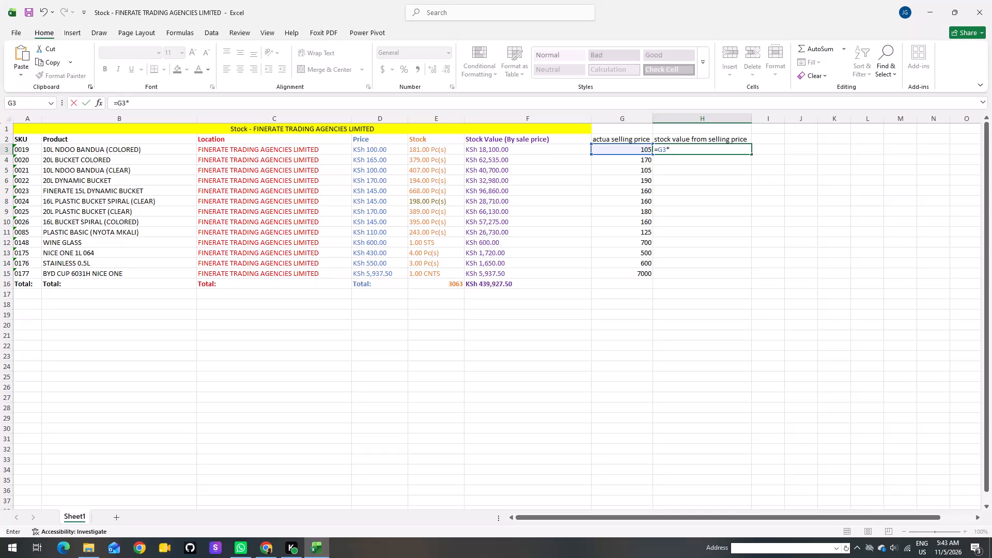
click(439, 148)
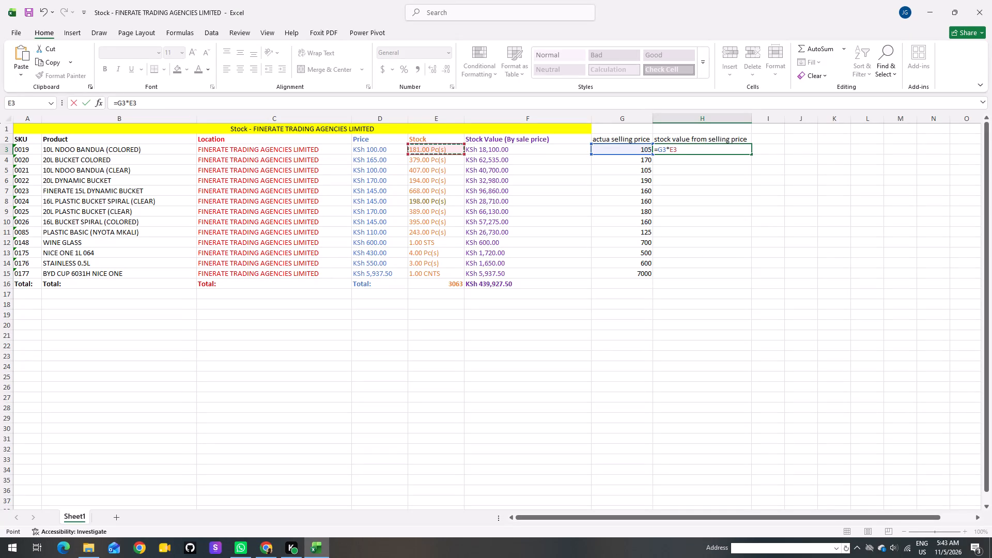
key(Return)
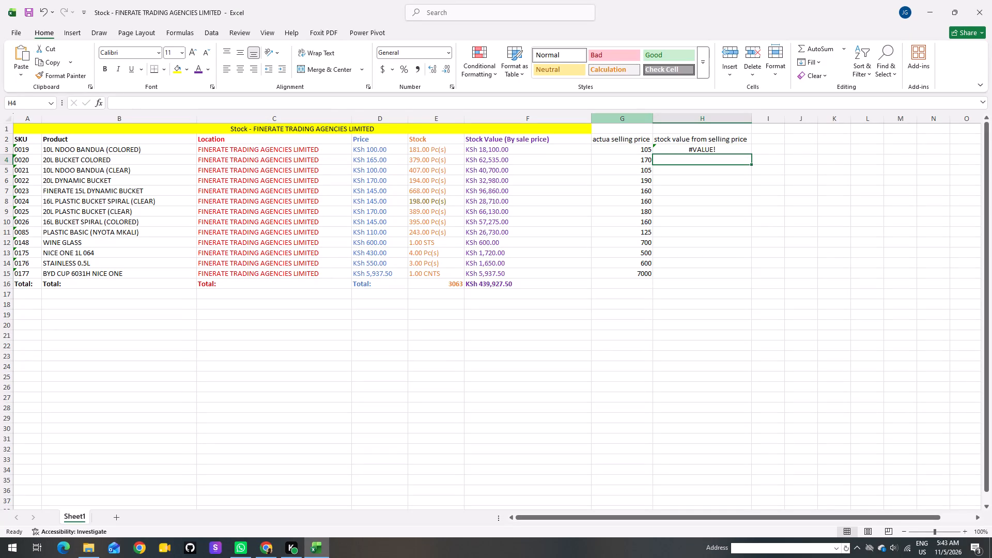
Fill the H3 formula down through H15 for all products.
click(734, 150)
drag(752, 155, 730, 277)
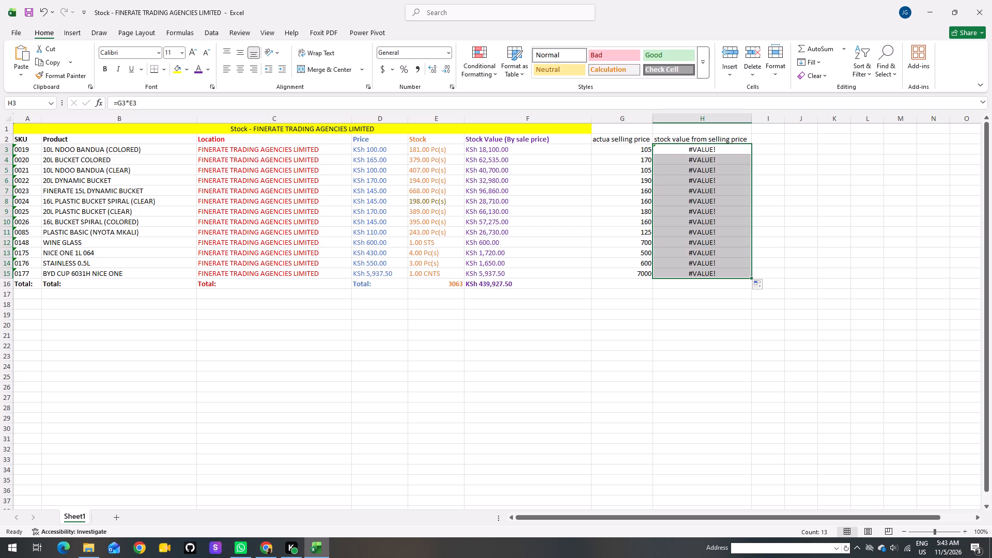
Ignore the formula error flagged on cell H3.
click(718, 146)
click(713, 149)
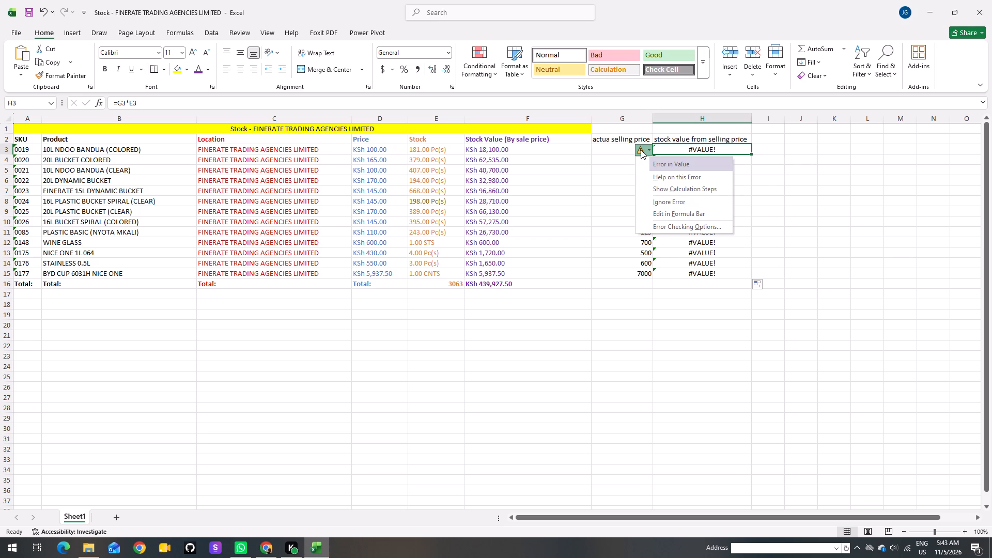
click(659, 202)
Merge and center the whole of column G, accepting that only the upper-left value is kept.
click(643, 151)
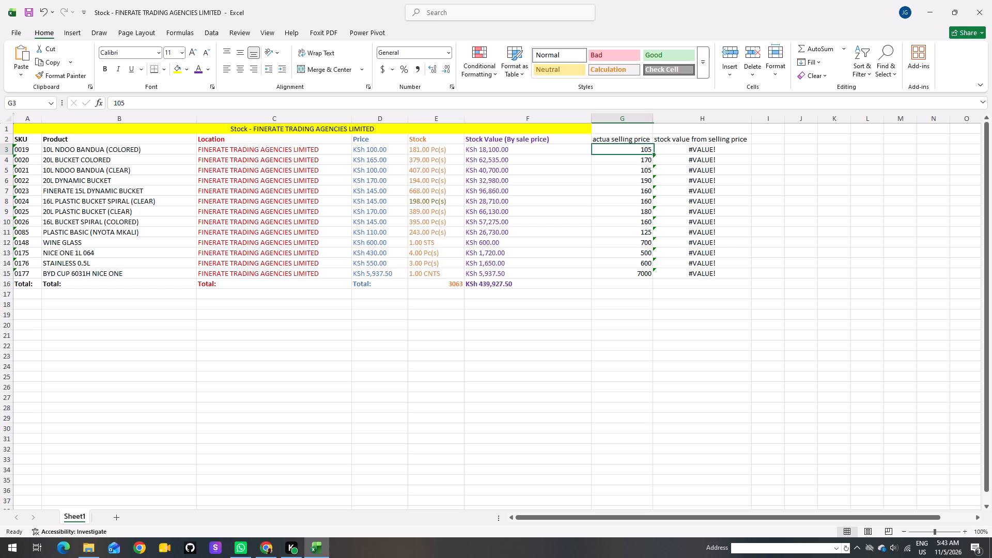
click(630, 120)
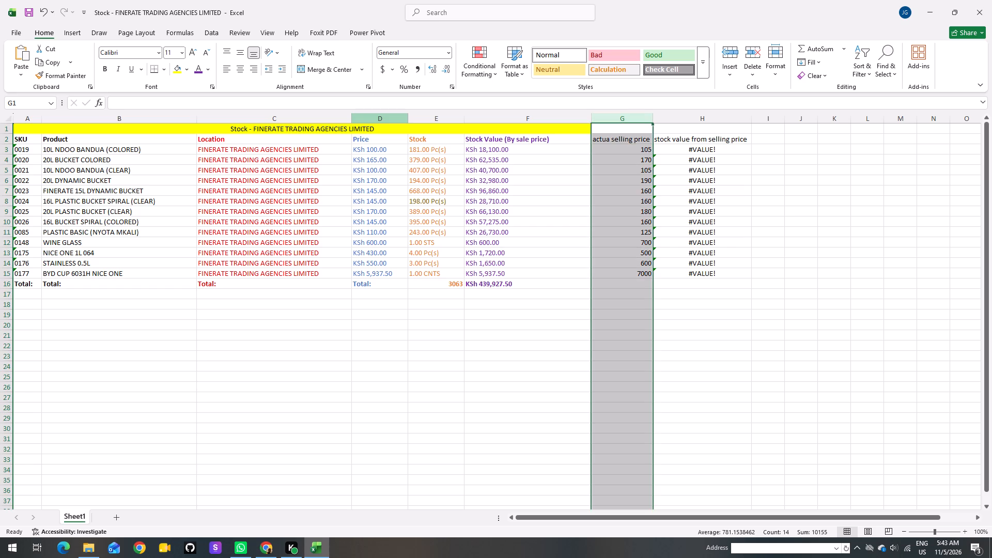
click(378, 118)
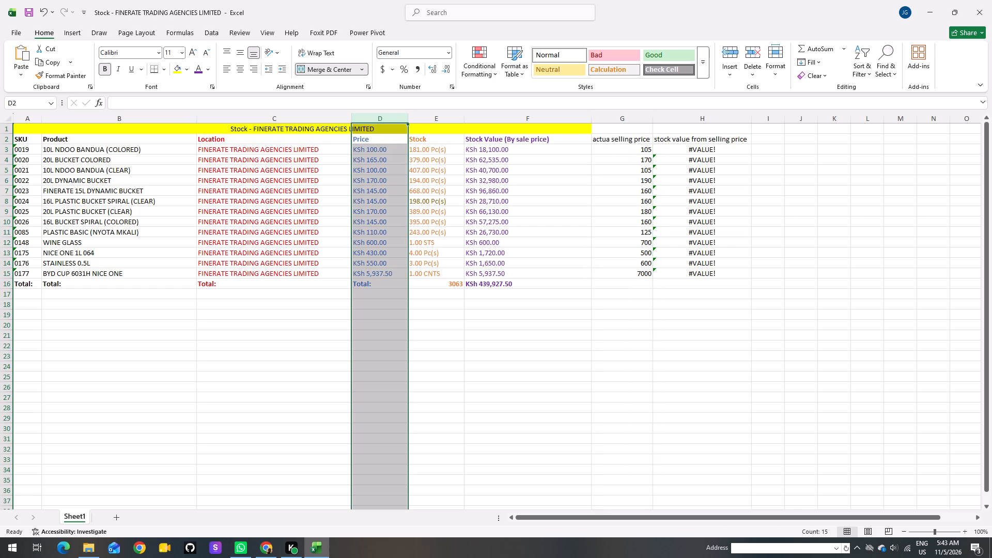
click(624, 120)
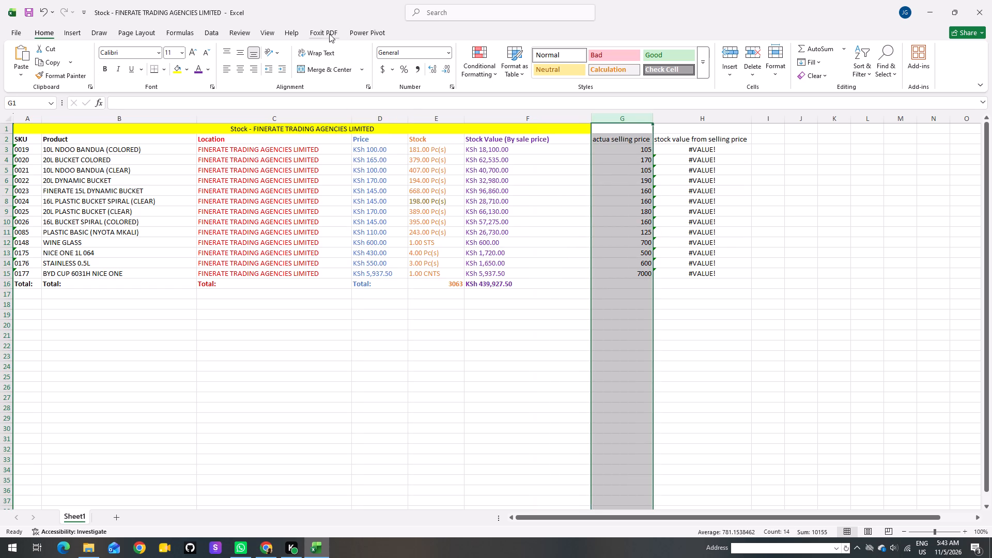
click(333, 66)
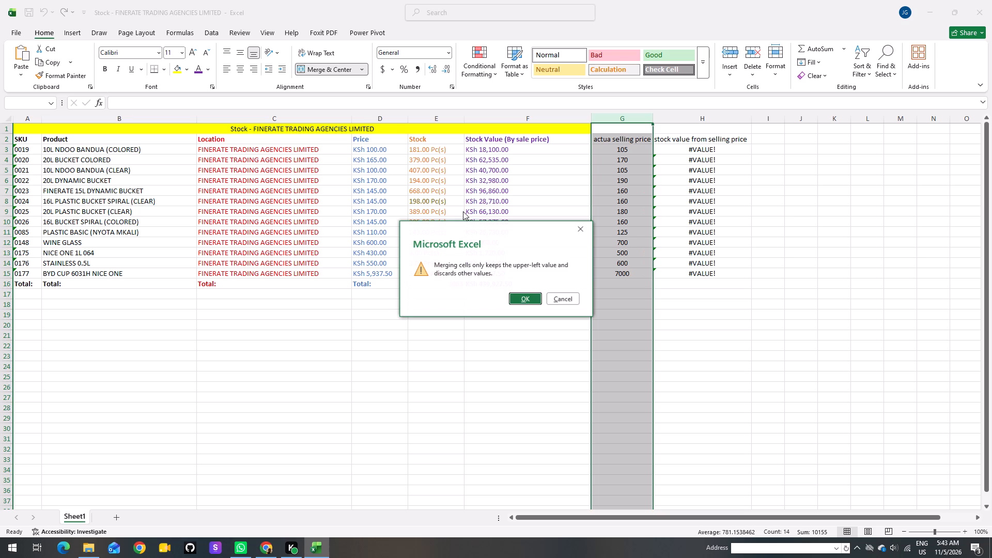
click(517, 298)
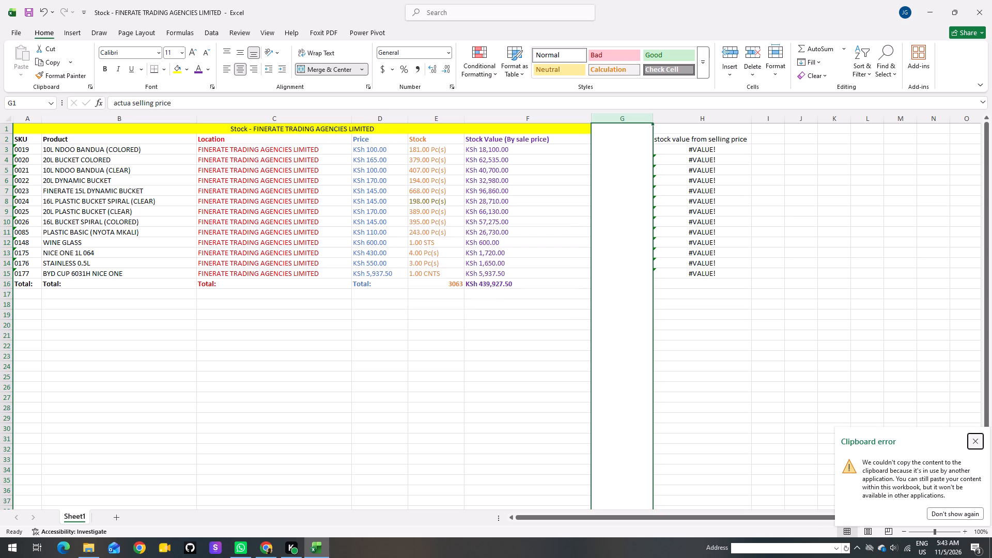
click(975, 438)
Examine the merged column G down the sheet to find where its centered text ended up.
scroll(704, 332, down, 5)
scroll(608, 298, down, 10)
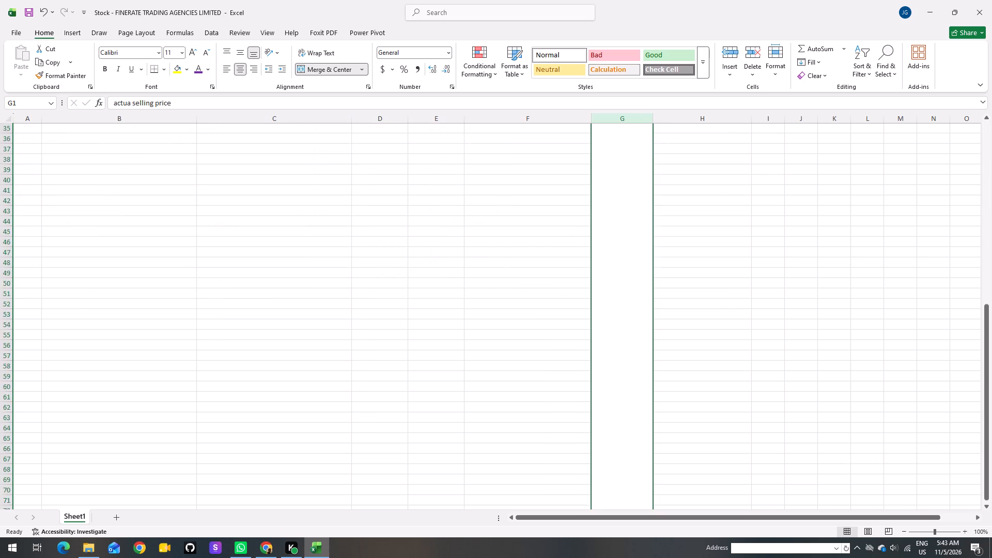
scroll(605, 299, down, 15)
scroll(605, 305, down, 14)
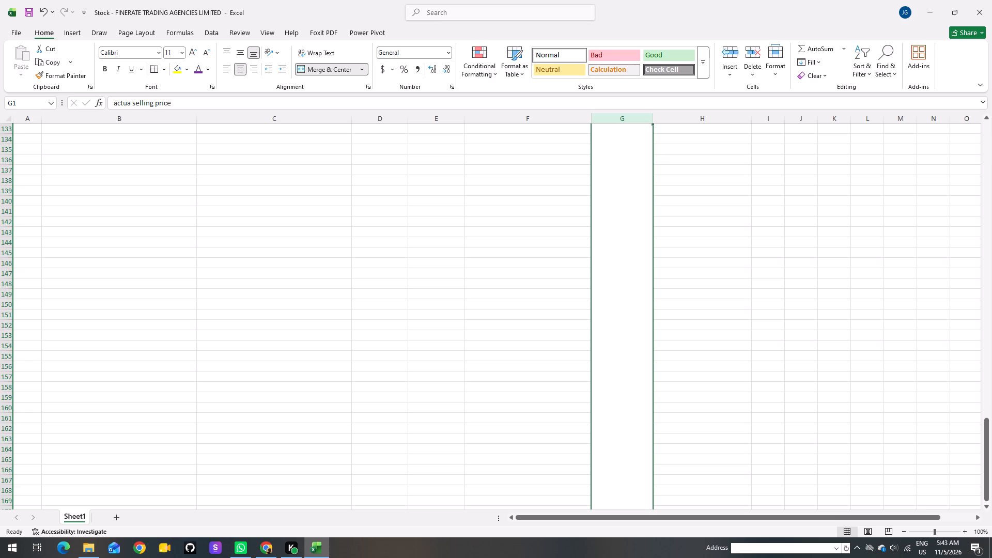
scroll(600, 304, down, 3)
scroll(600, 309, up, 1)
scroll(600, 311, down, 17)
scroll(593, 308, down, 14)
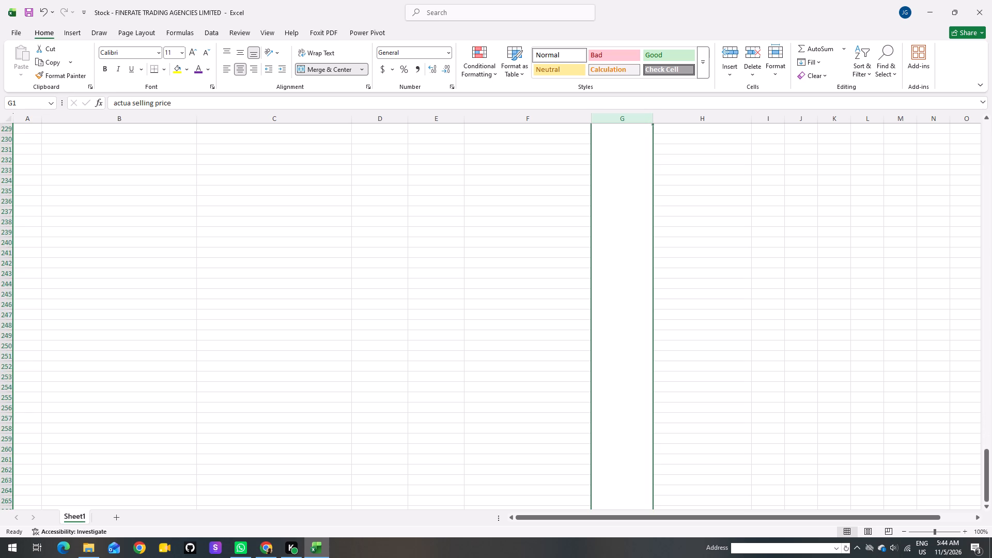
scroll(594, 305, down, 16)
scroll(594, 311, up, 1)
scroll(594, 312, down, 17)
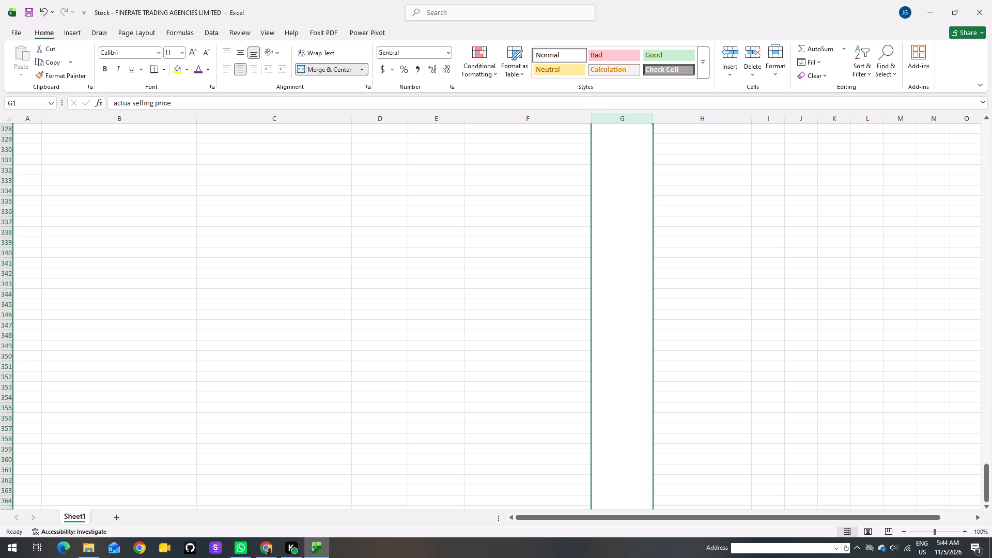
scroll(609, 292, down, 6)
scroll(608, 300, up, 1)
scroll(608, 296, down, 7)
scroll(606, 296, down, 16)
scroll(610, 299, up, 1)
scroll(610, 301, down, 7)
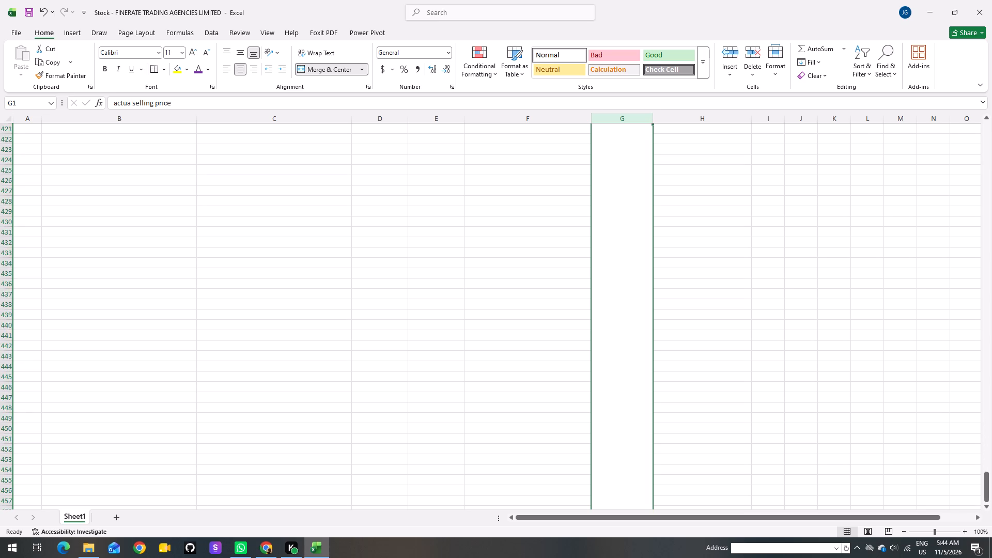
scroll(608, 299, down, 4)
scroll(610, 295, down, 20)
scroll(610, 295, down, 18)
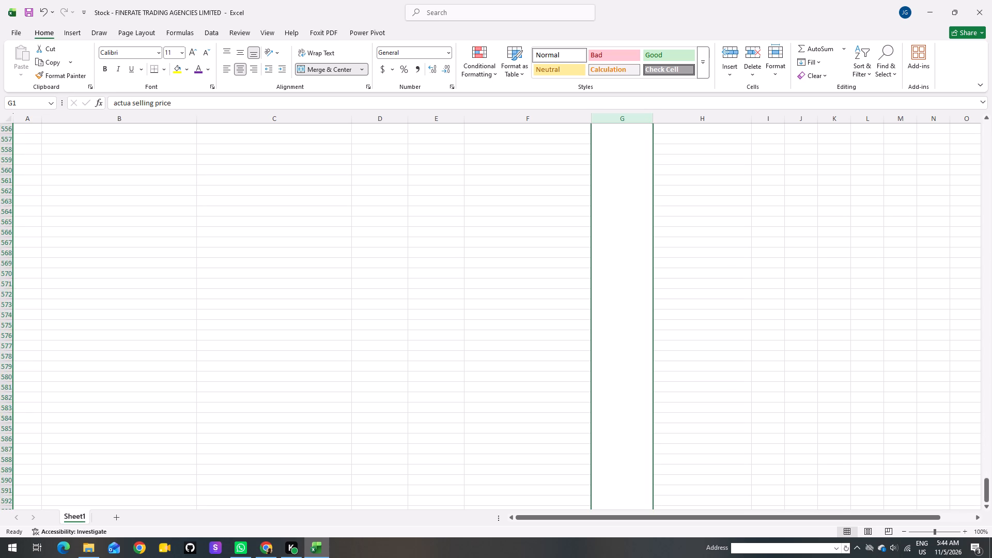
scroll(609, 302, down, 20)
scroll(609, 302, down, 3)
scroll(608, 299, down, 19)
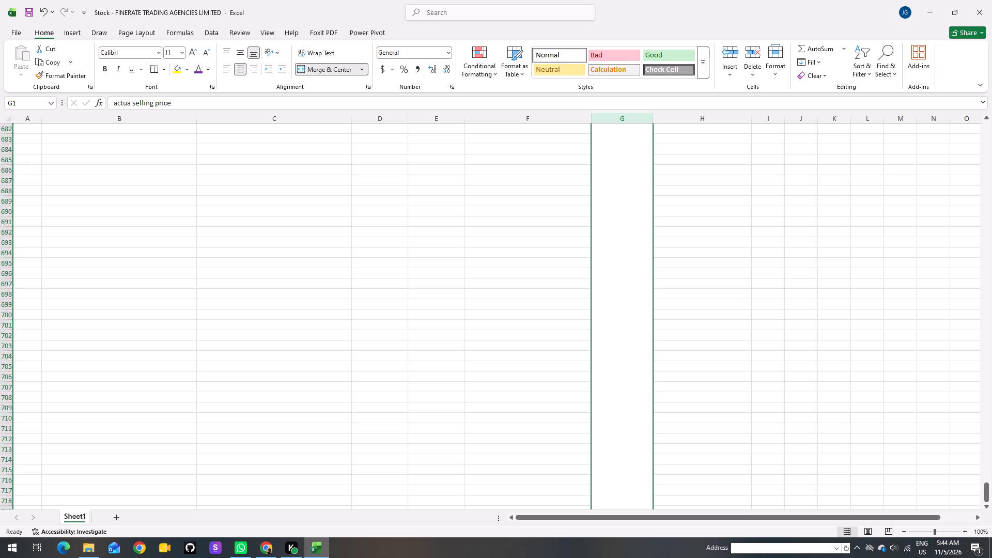
scroll(605, 297, down, 20)
scroll(605, 297, down, 19)
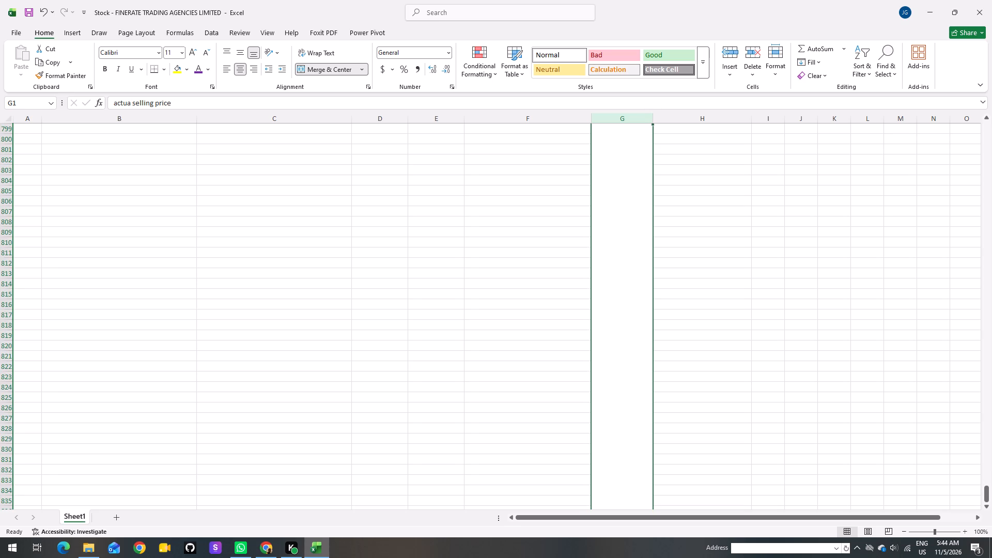
drag(984, 491, 989, 503)
triple_click(988, 504)
drag(986, 504, 970, 479)
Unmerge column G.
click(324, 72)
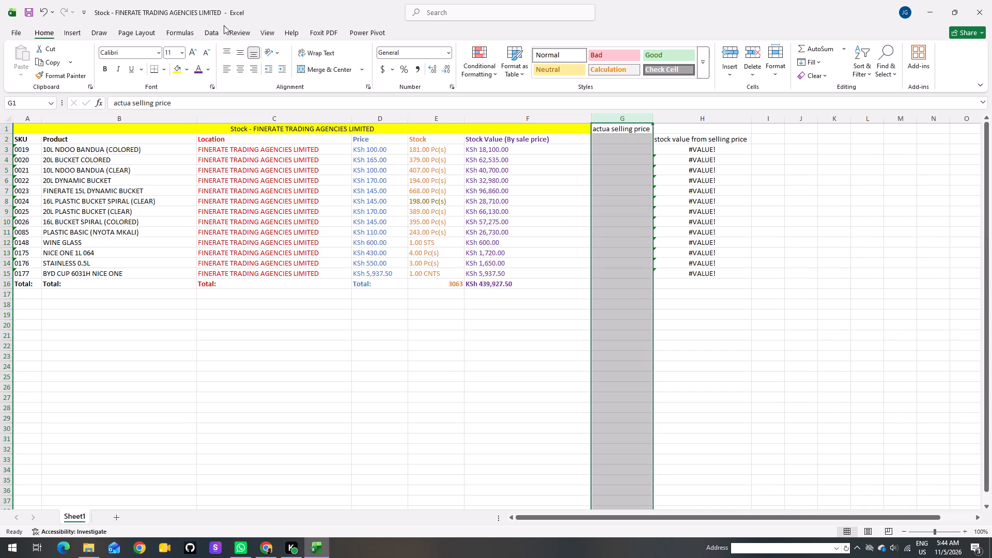
Undo both the unmerging and the merging of column G to bring back the individual selling prices.
click(48, 9)
click(48, 9)
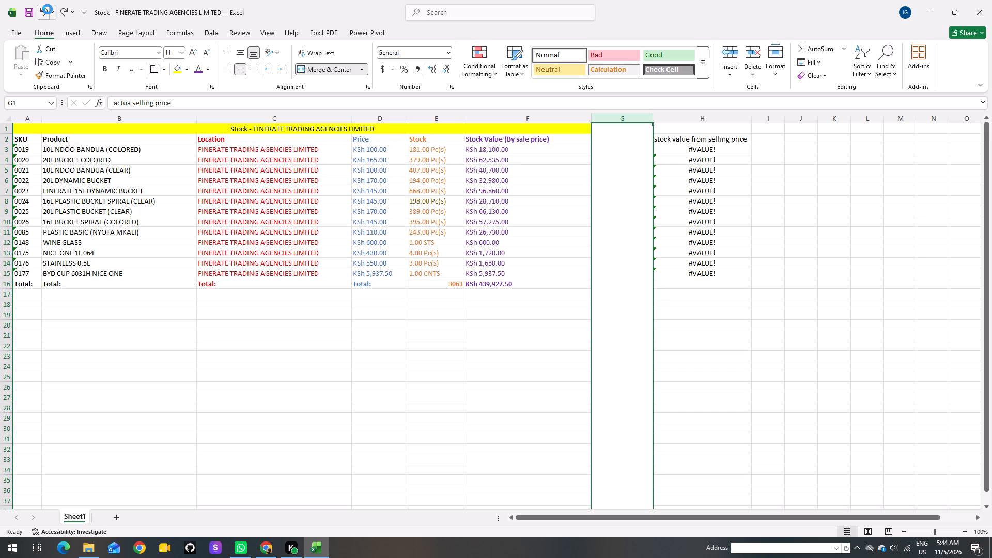
click(48, 9)
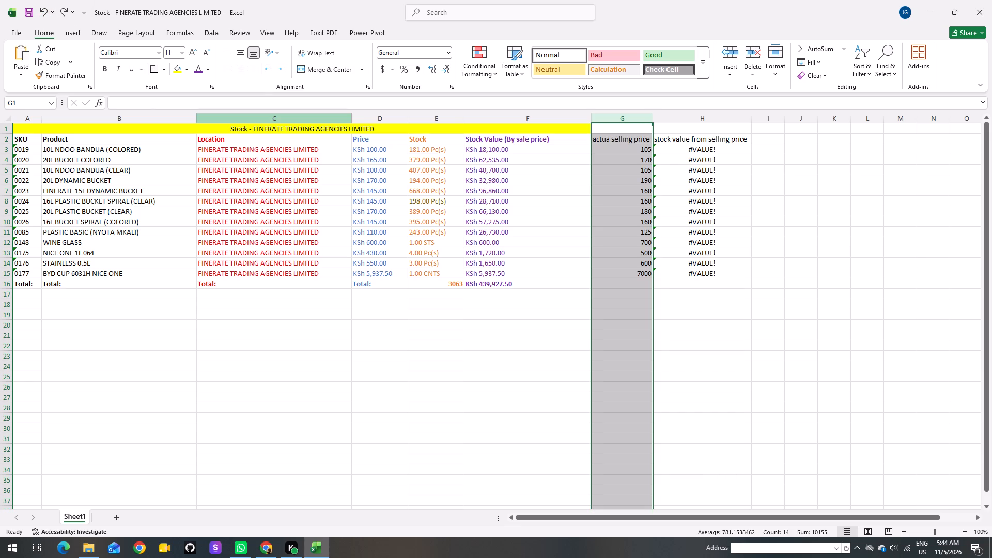
Replace the formula in cell H3 with =G3*D3.
click(687, 328)
click(685, 151)
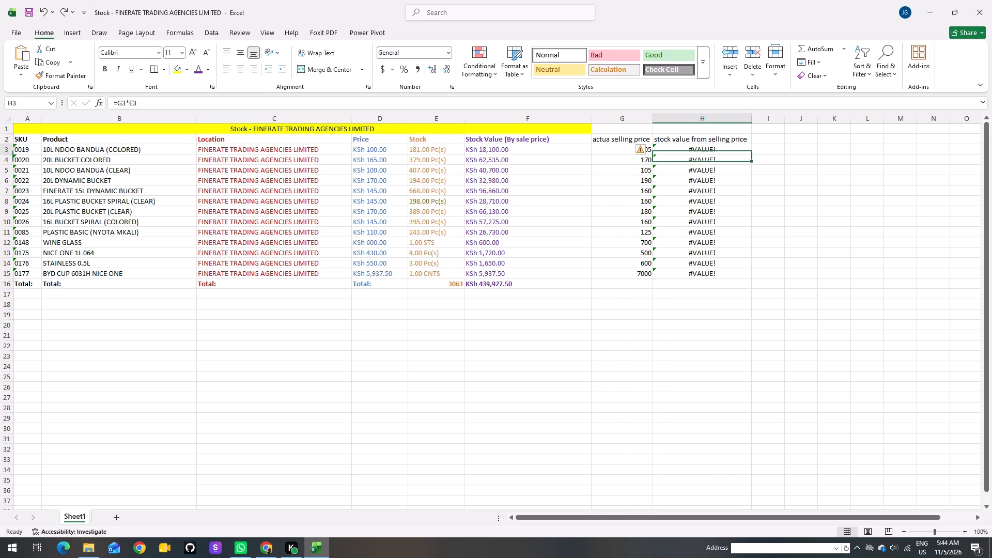
key(equal)
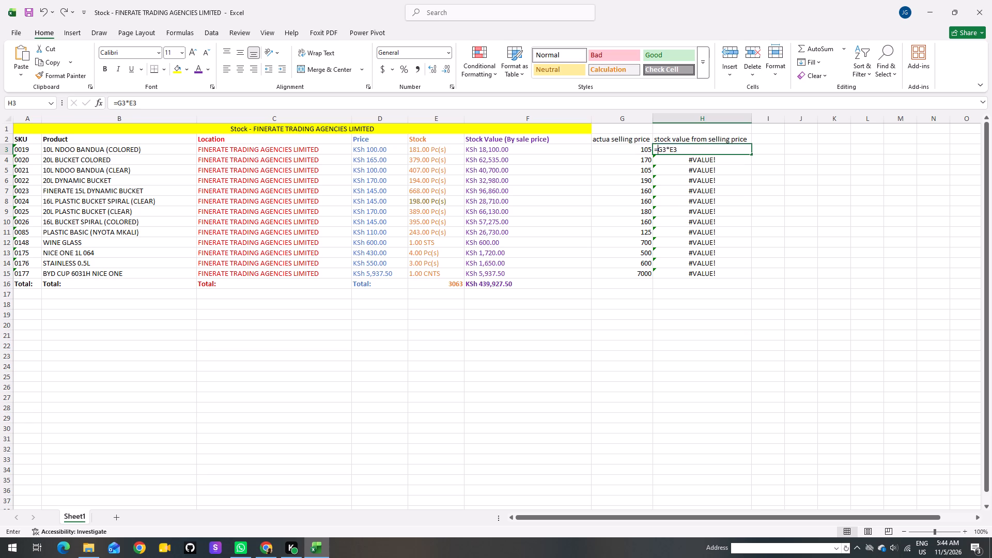
click(629, 148)
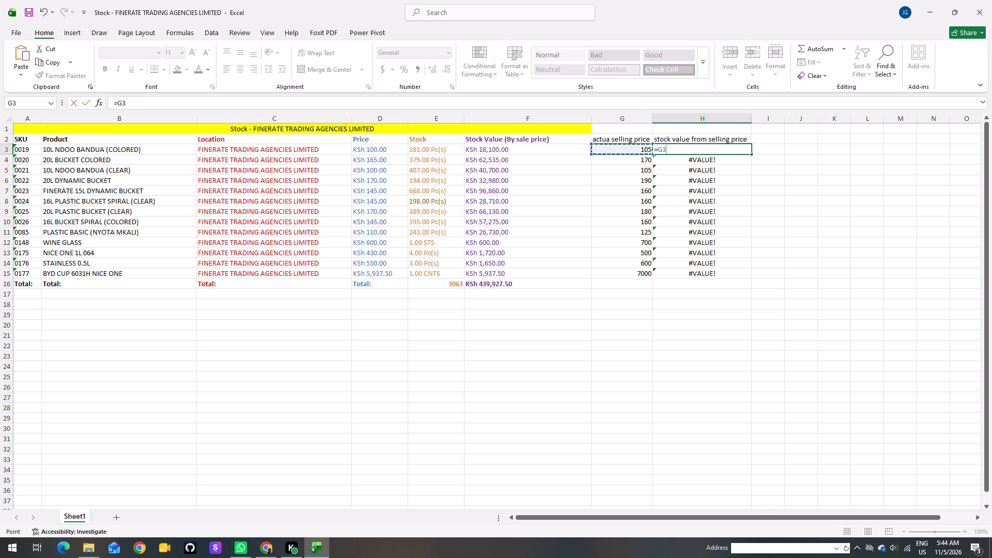
key(shift+asterisk)
click(370, 152)
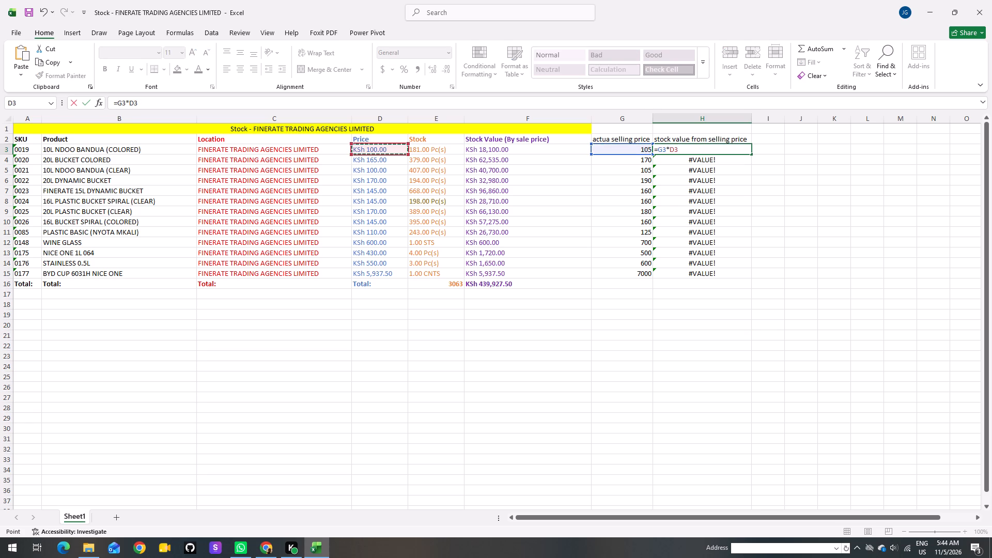
key(Return)
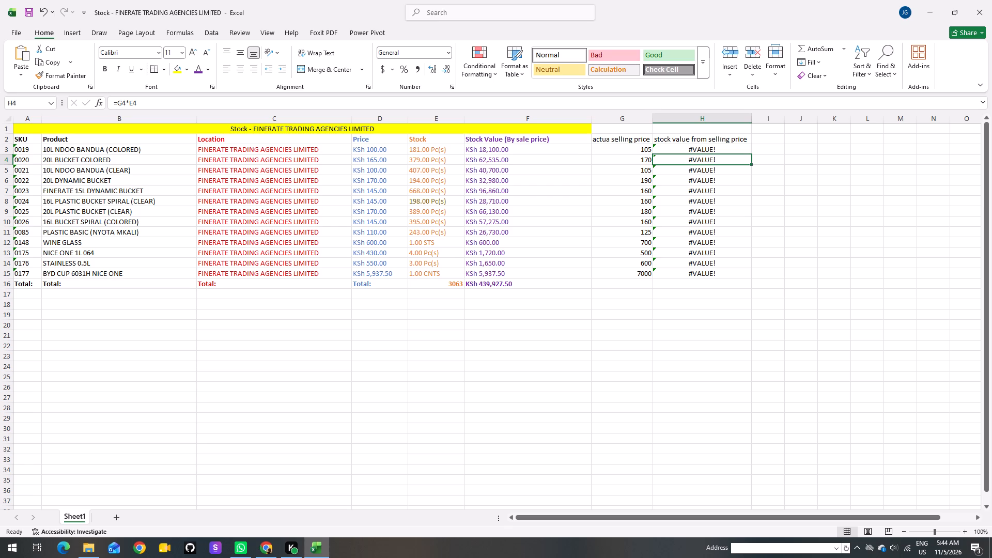
Remove the Pc(s) unit text from the stock quantity in cell E3, keeping only 181.00.
click(364, 148)
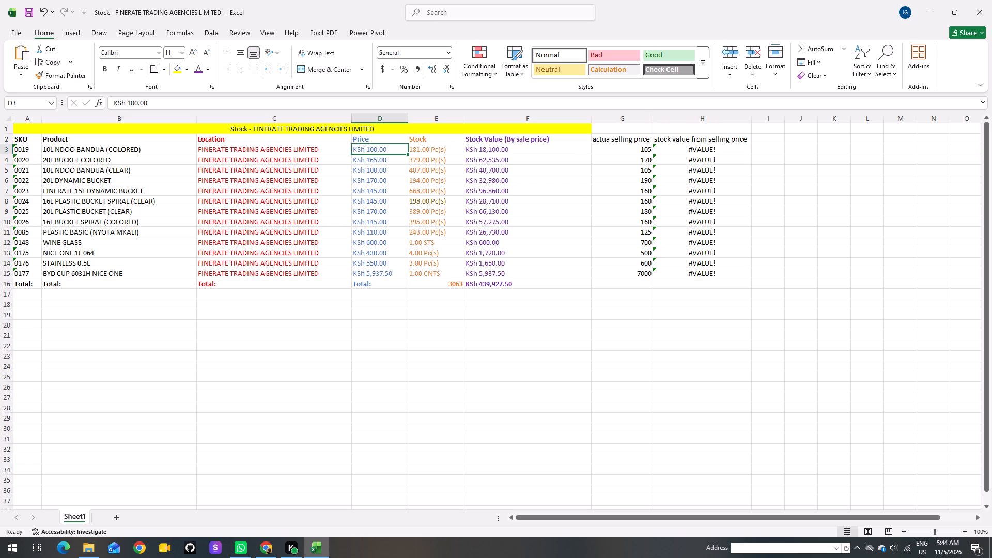
click(472, 151)
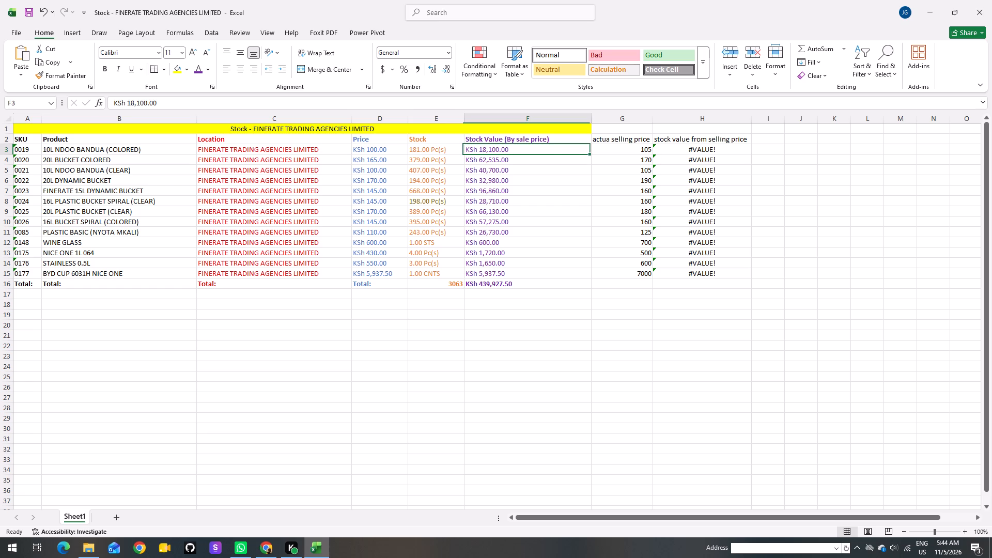
click(441, 147)
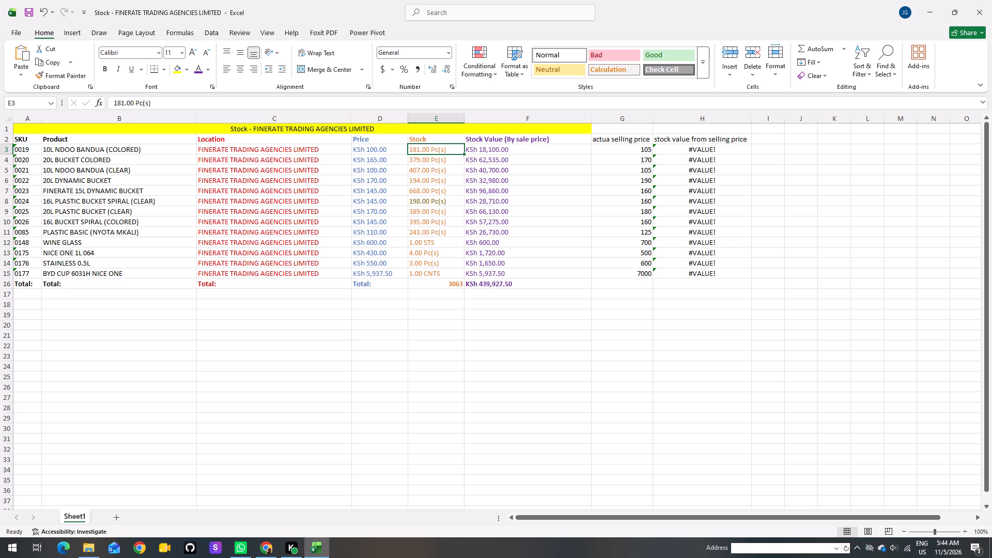
click(200, 110)
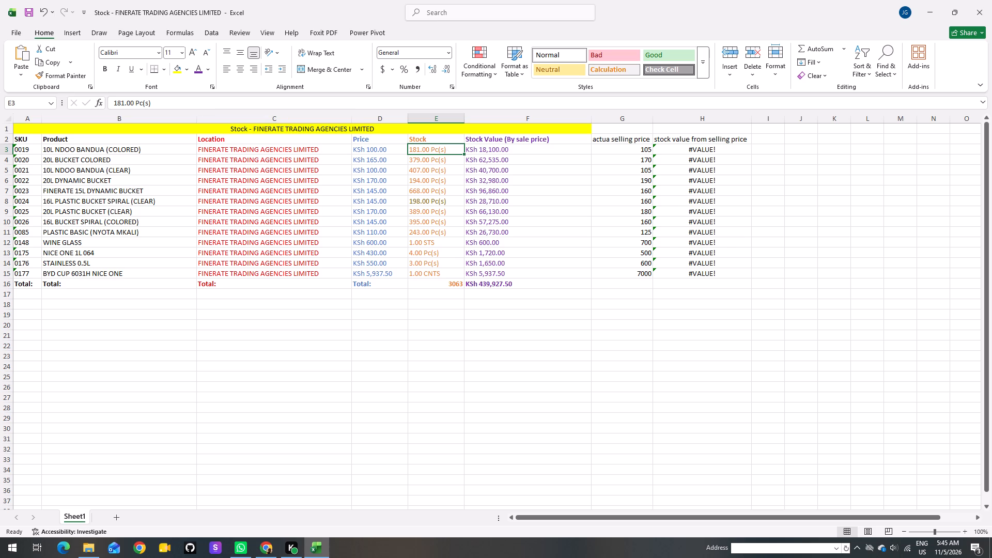
click(193, 105)
key(BackSpace)
key(BackSpace)
key(BackSpace)
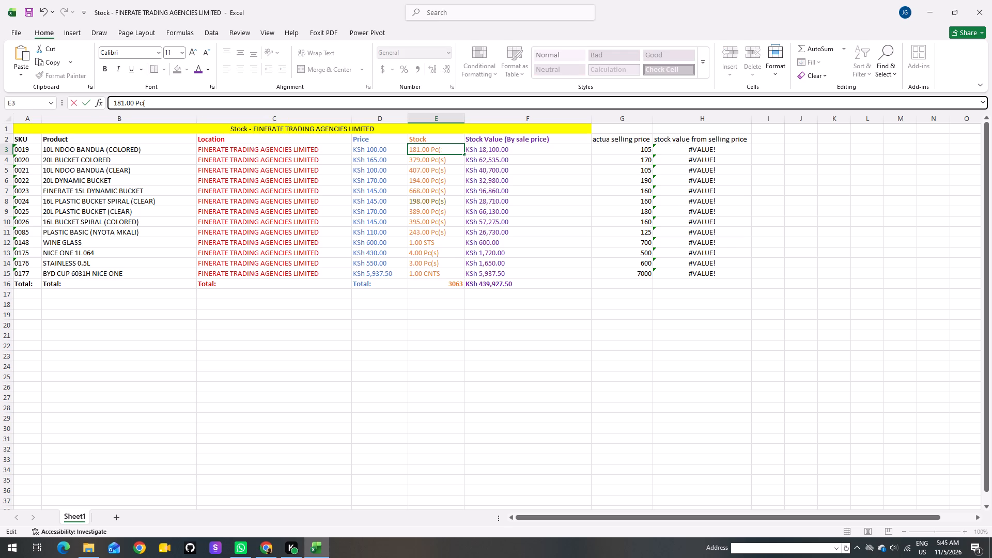
key(BackSpace)
key(BackSpace)
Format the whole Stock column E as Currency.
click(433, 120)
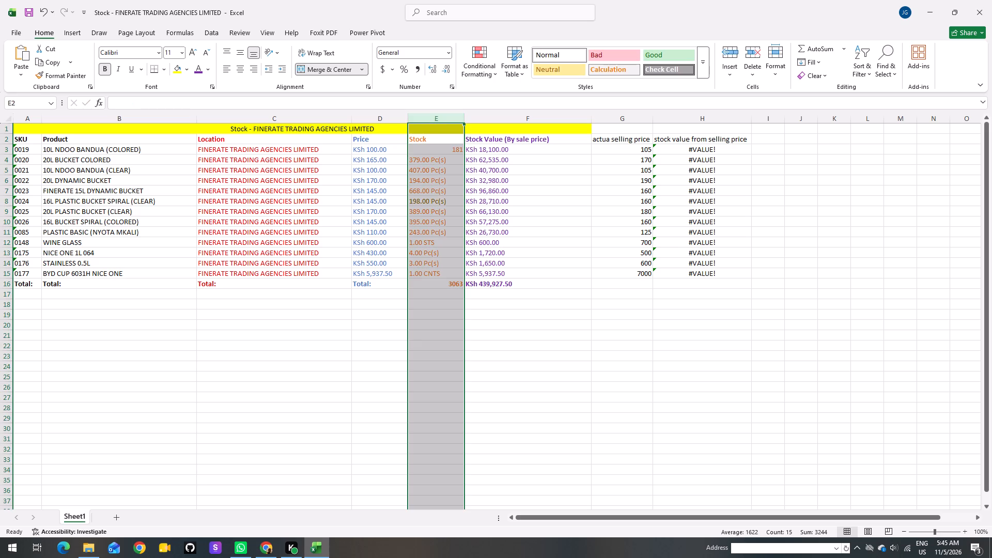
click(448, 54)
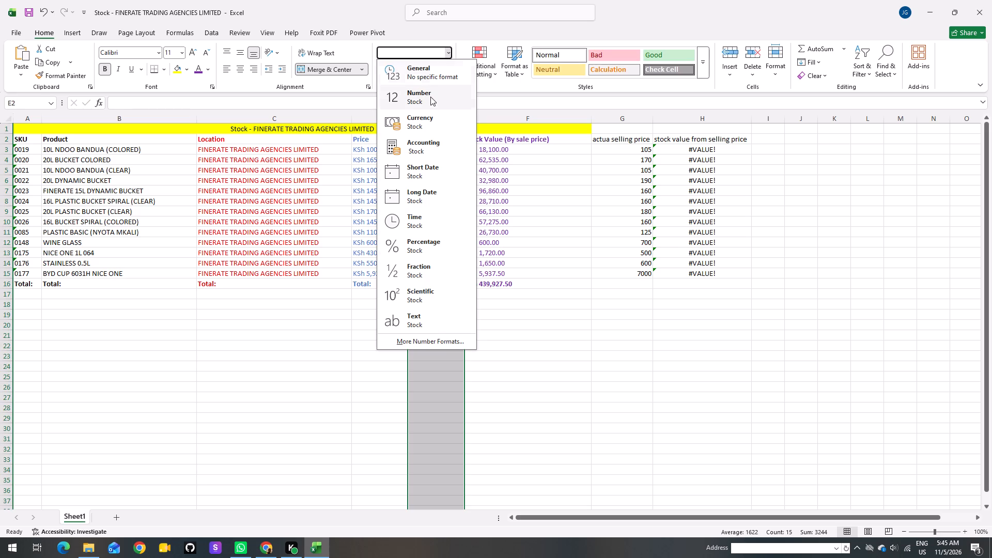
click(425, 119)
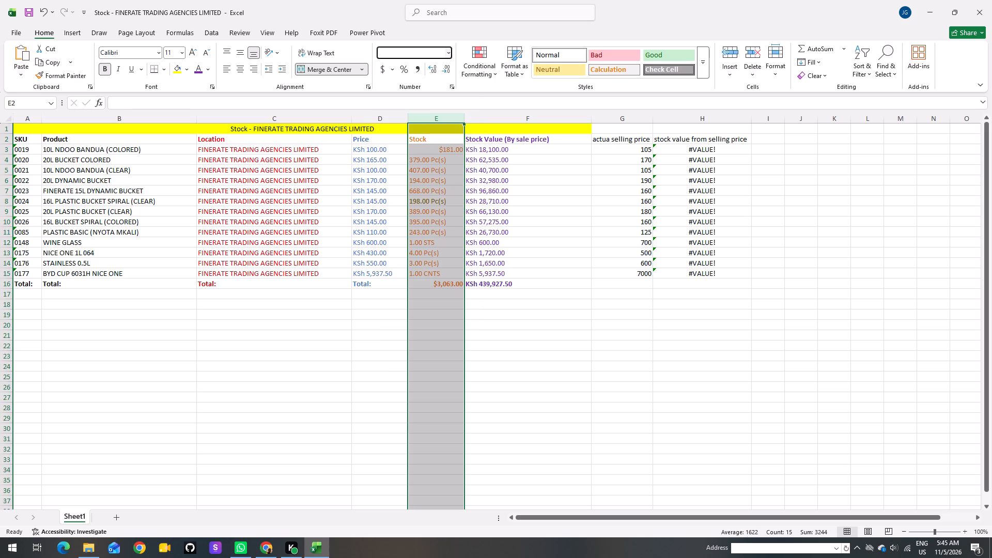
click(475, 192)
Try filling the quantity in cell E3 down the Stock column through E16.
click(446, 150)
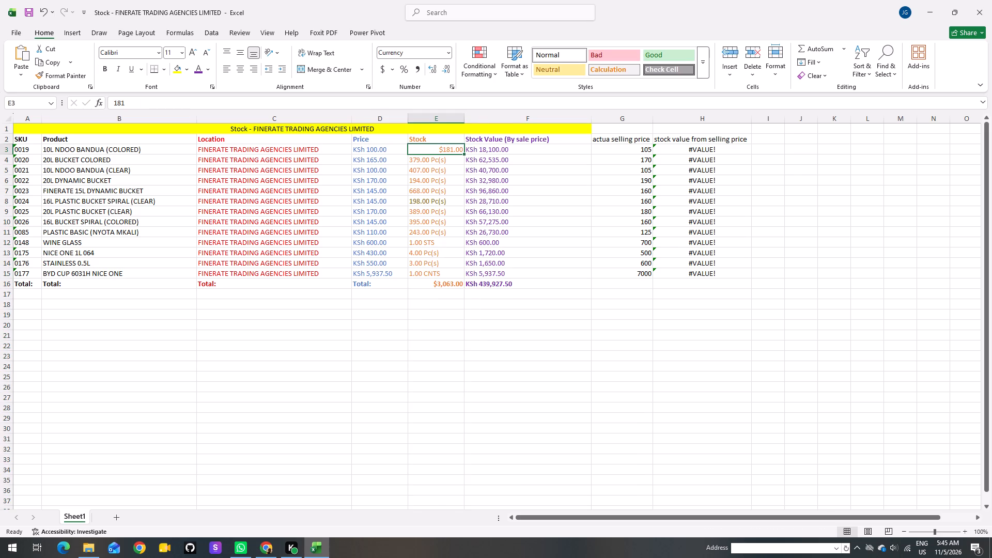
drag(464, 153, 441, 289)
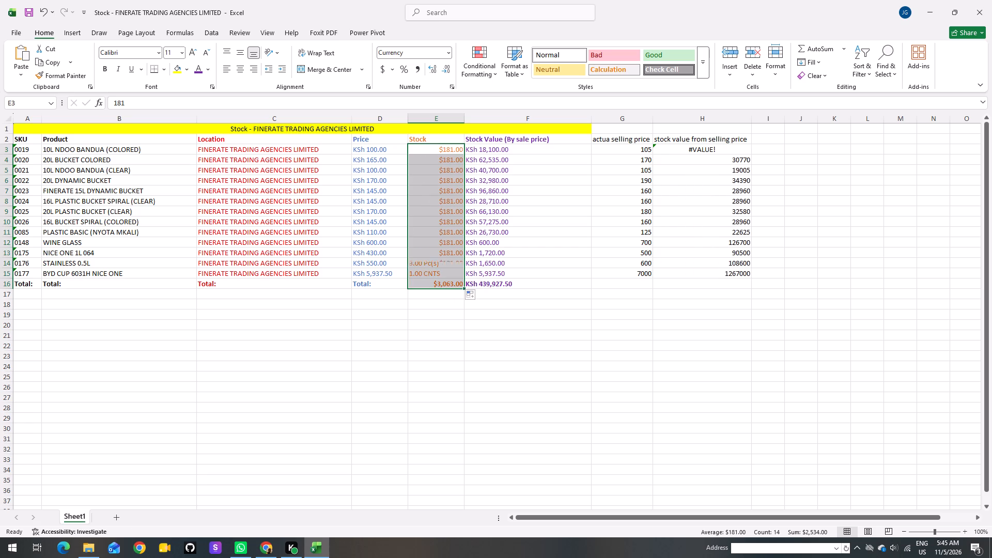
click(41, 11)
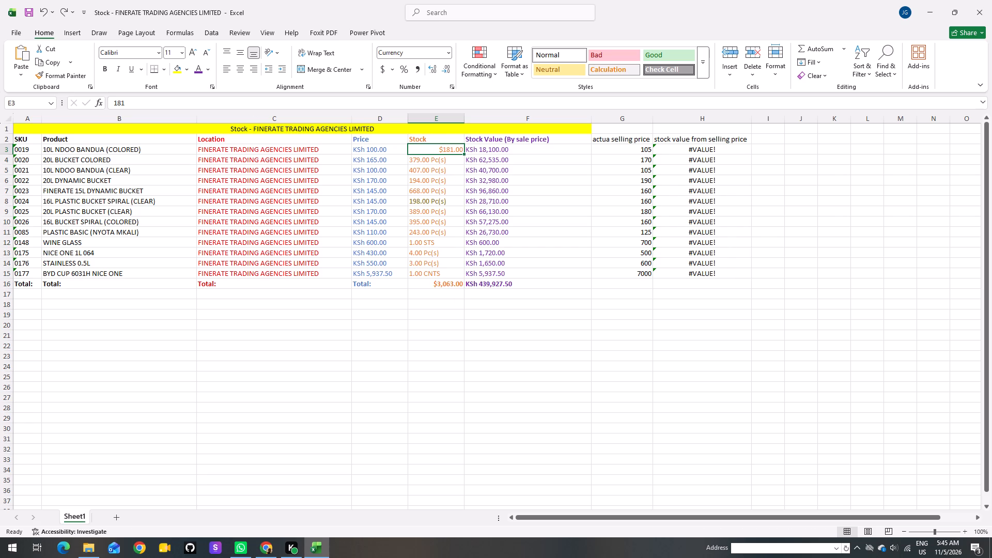
Apply the Number format to the whole Stock column E.
click(423, 160)
click(429, 122)
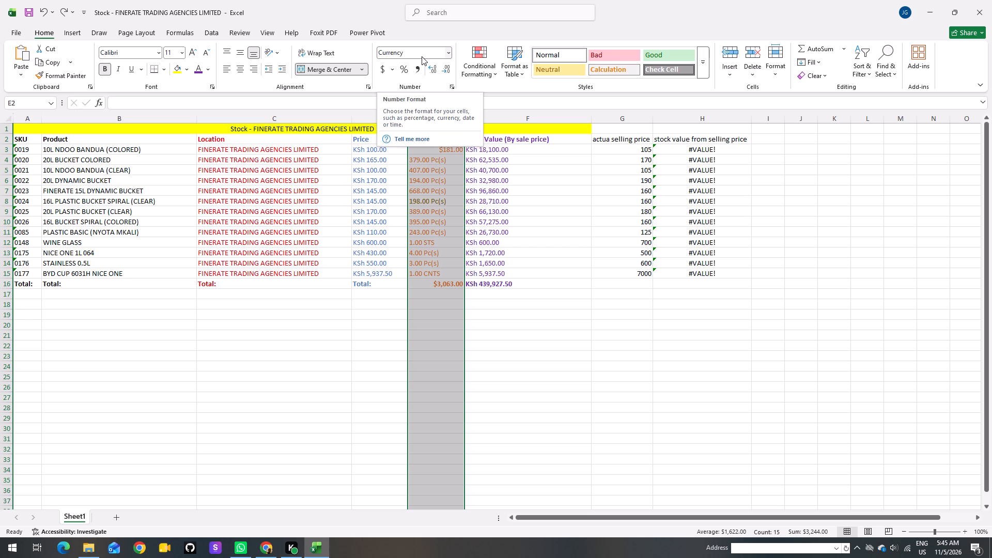
click(422, 56)
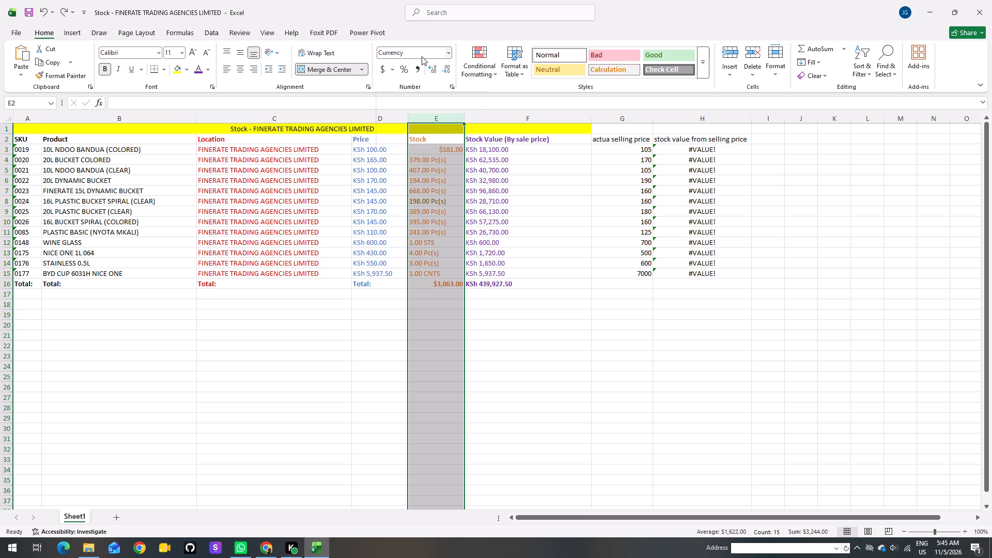
click(422, 56)
click(449, 52)
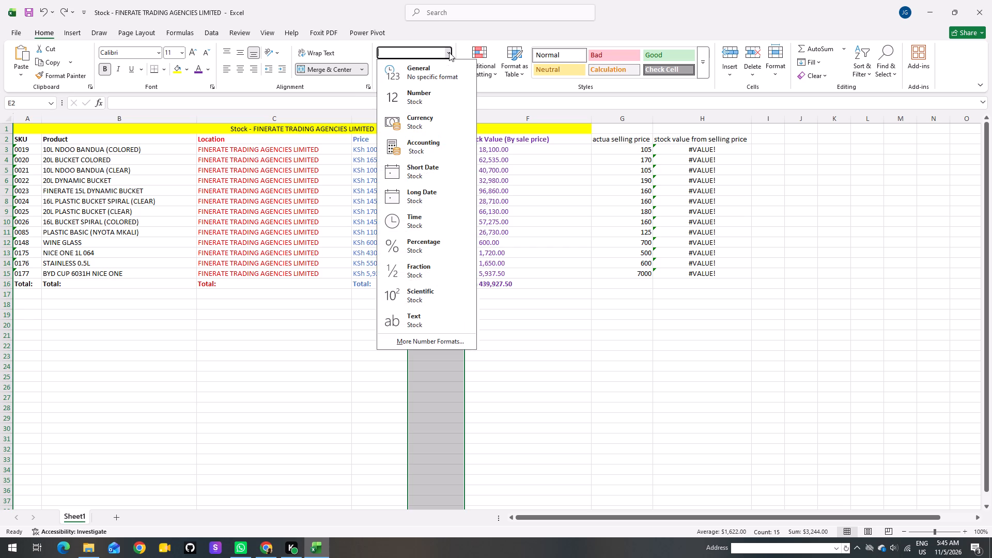
click(419, 95)
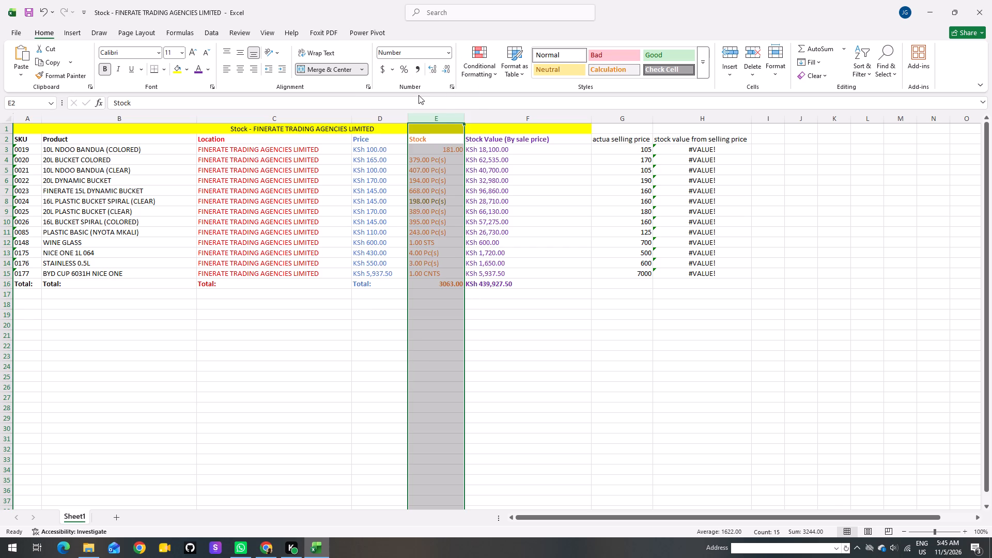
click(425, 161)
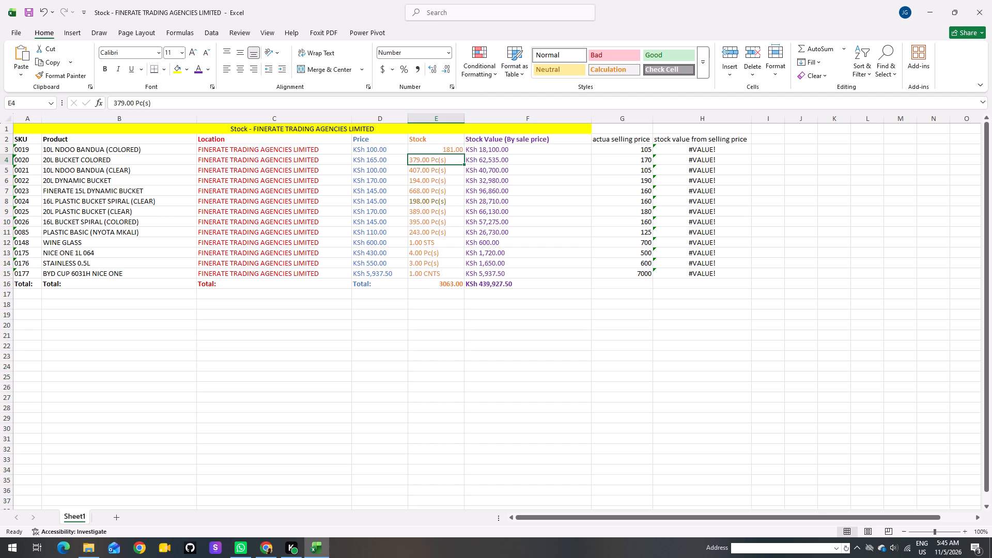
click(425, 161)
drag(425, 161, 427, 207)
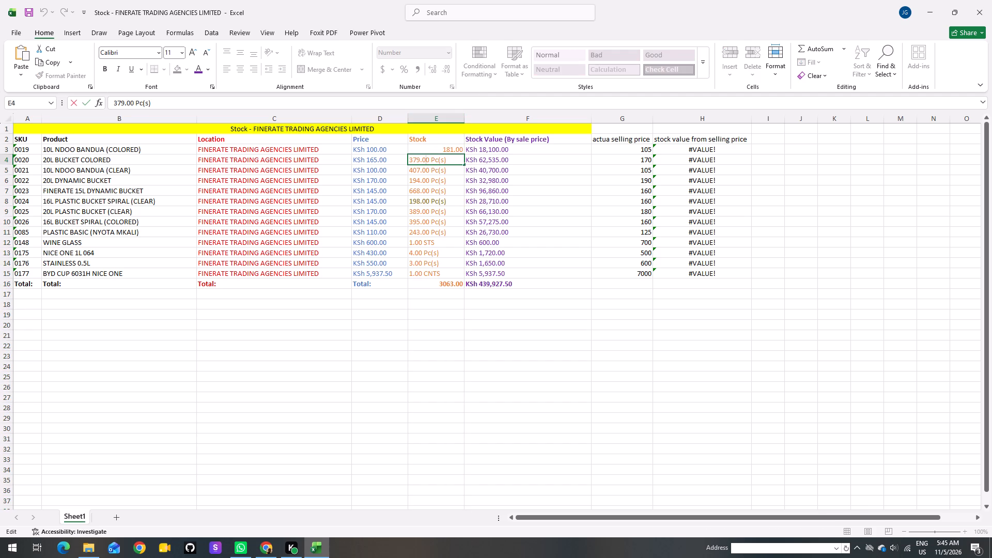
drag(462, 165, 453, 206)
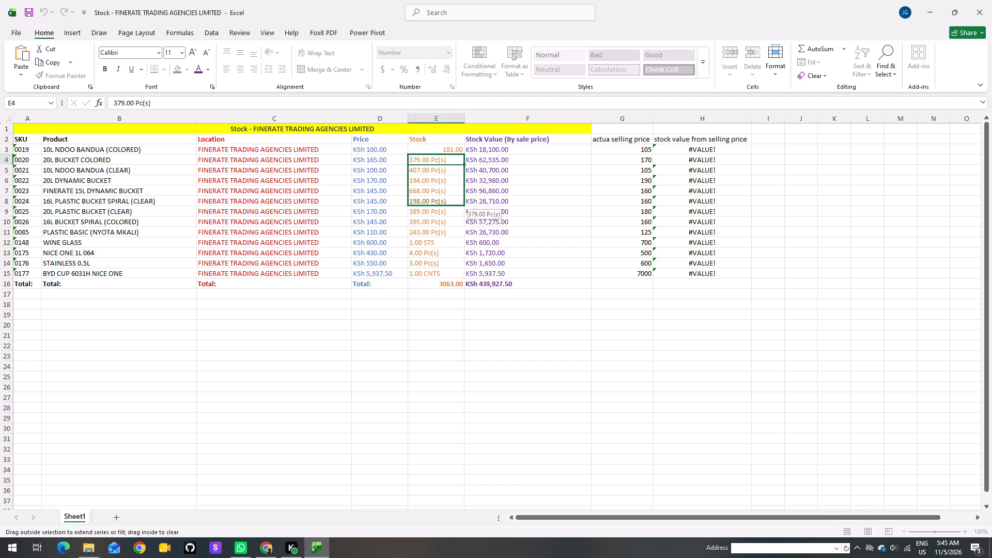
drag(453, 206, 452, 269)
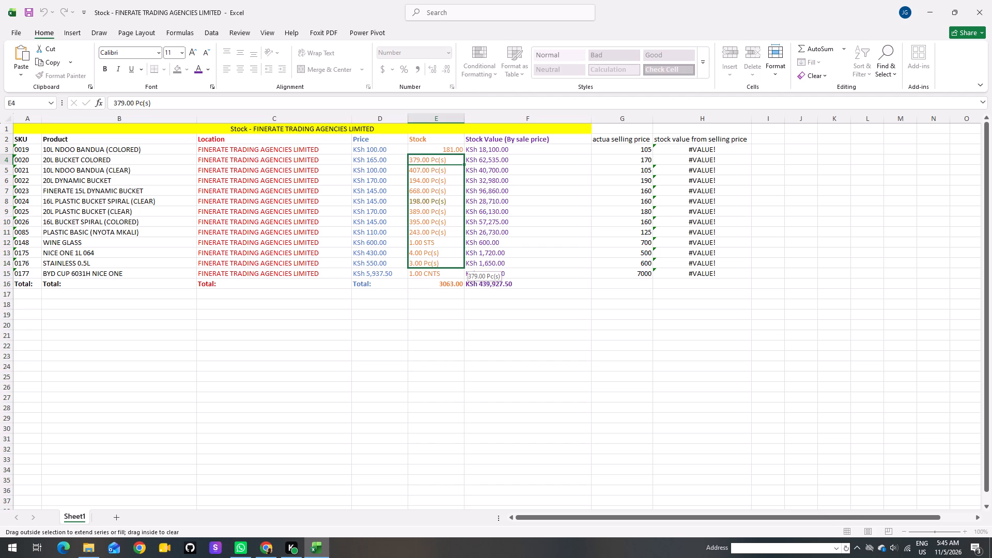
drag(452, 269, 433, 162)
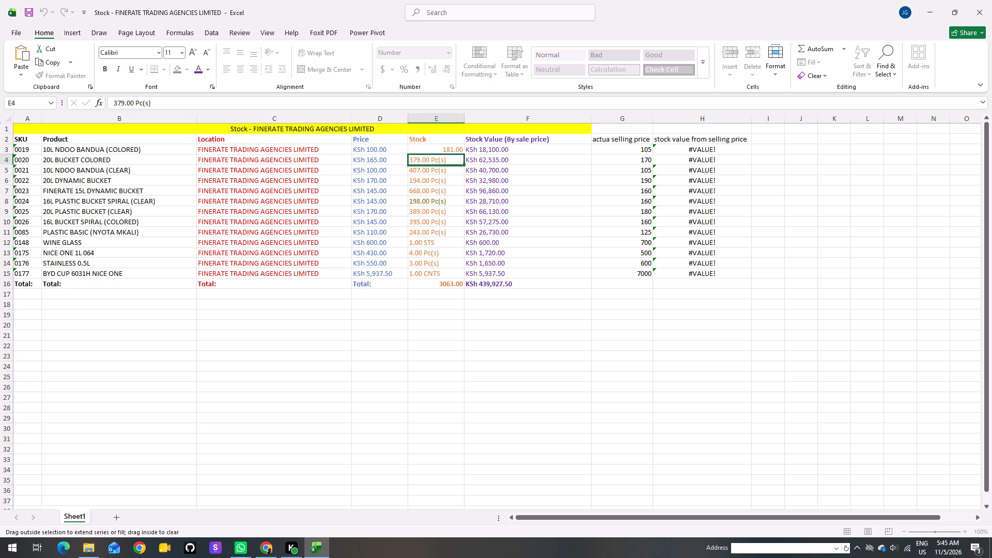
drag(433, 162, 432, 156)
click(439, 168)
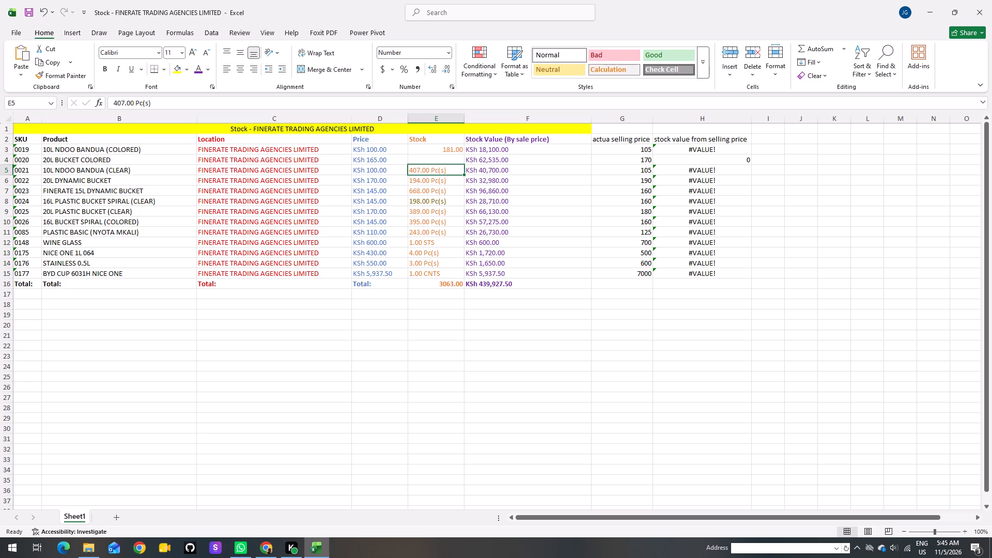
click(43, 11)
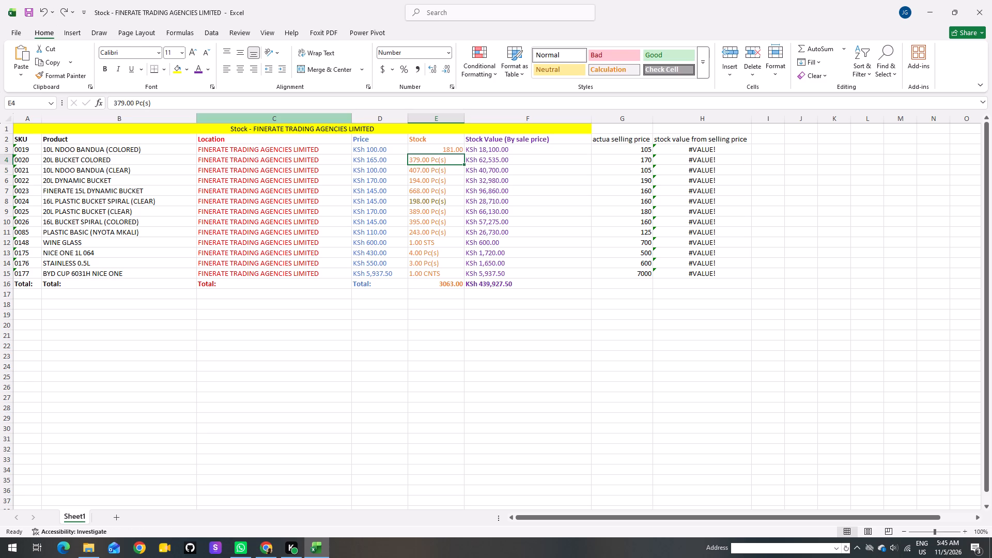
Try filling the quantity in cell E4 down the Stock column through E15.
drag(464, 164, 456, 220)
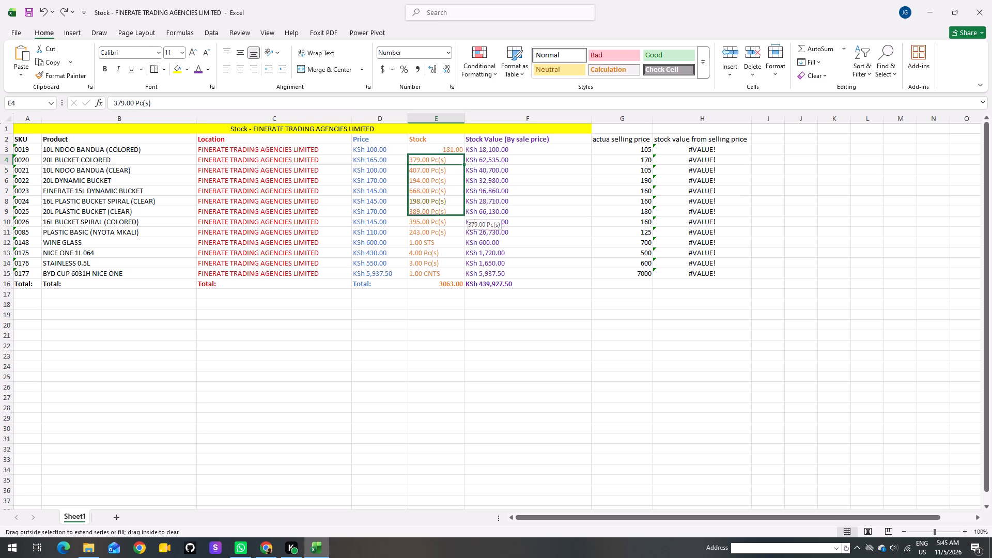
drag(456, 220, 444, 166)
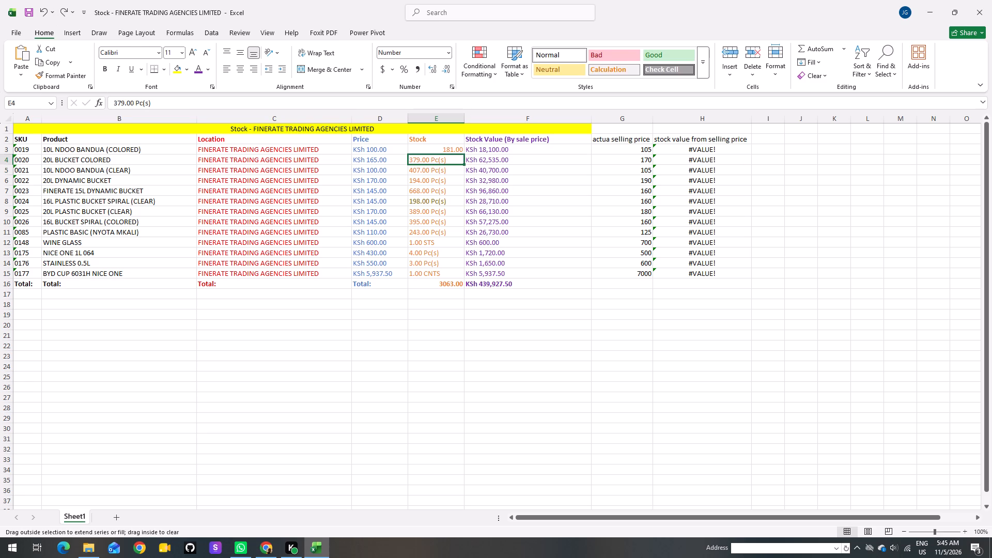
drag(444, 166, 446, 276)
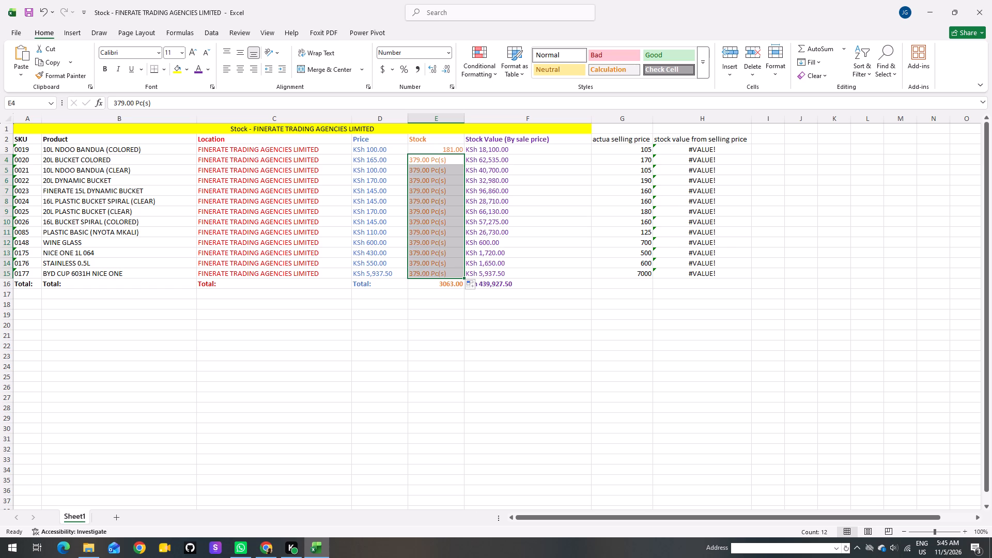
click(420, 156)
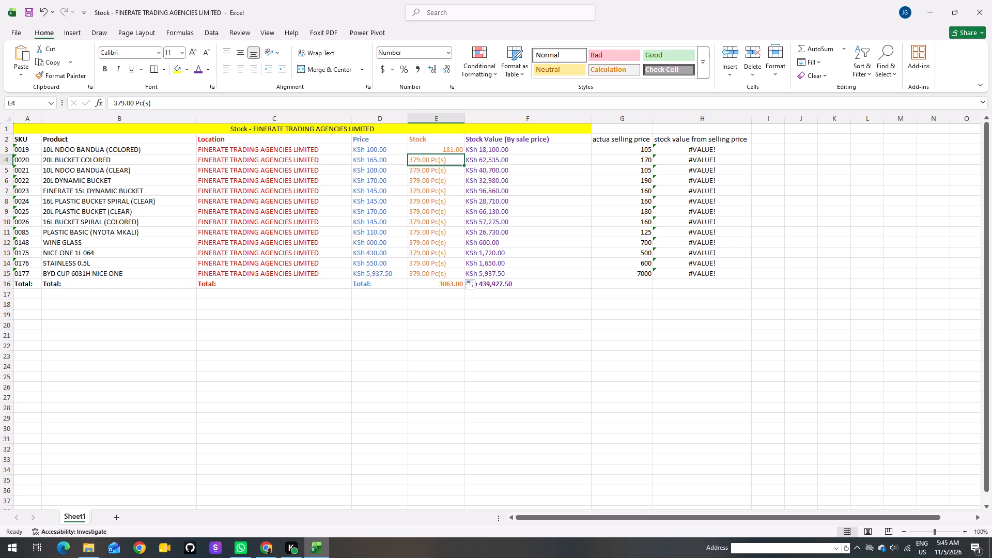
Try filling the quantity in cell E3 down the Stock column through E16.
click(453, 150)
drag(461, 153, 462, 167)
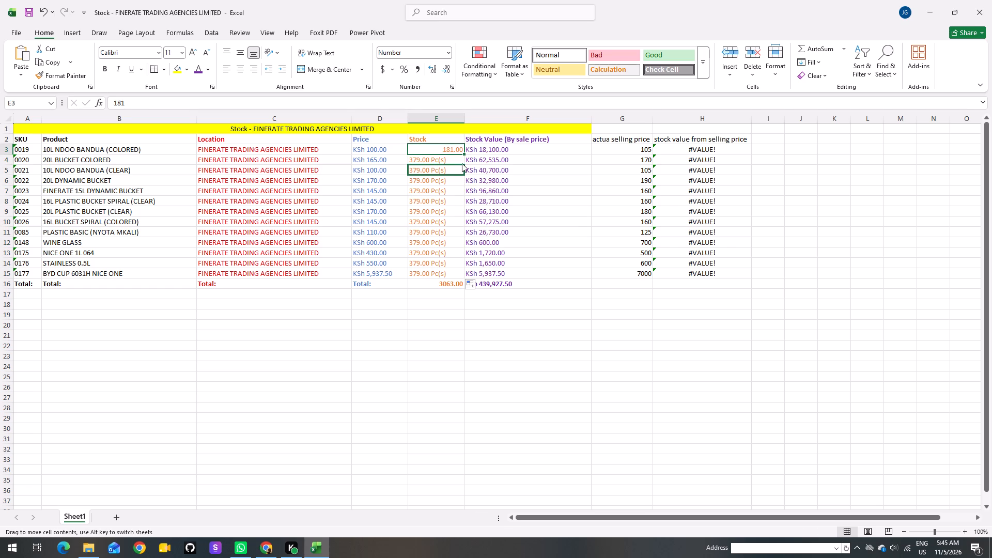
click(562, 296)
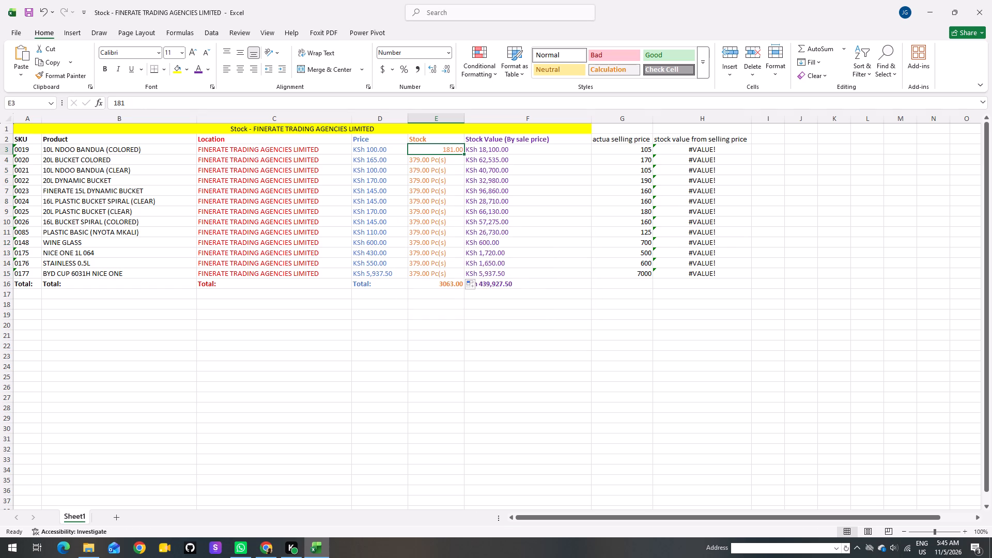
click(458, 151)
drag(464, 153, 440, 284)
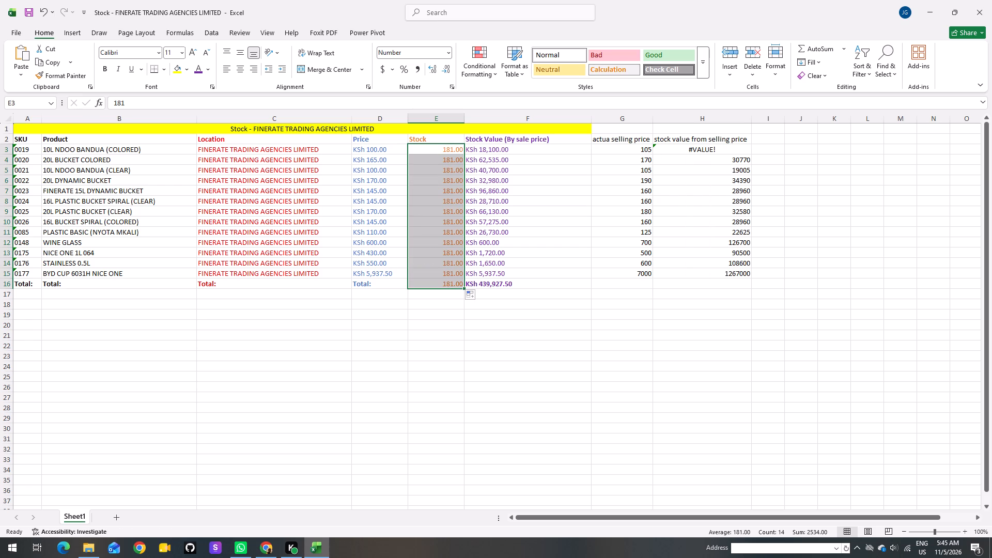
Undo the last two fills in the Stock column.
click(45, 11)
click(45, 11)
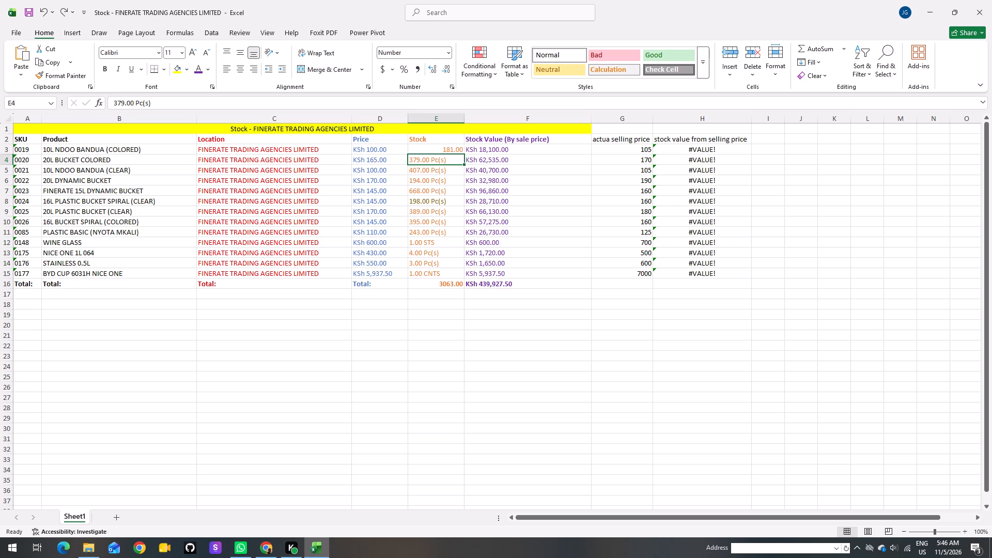
Replace the stock quantities in cells E4 to E8 with the plain numbers 379, 407, 194, 668 and 198.
text(3798)
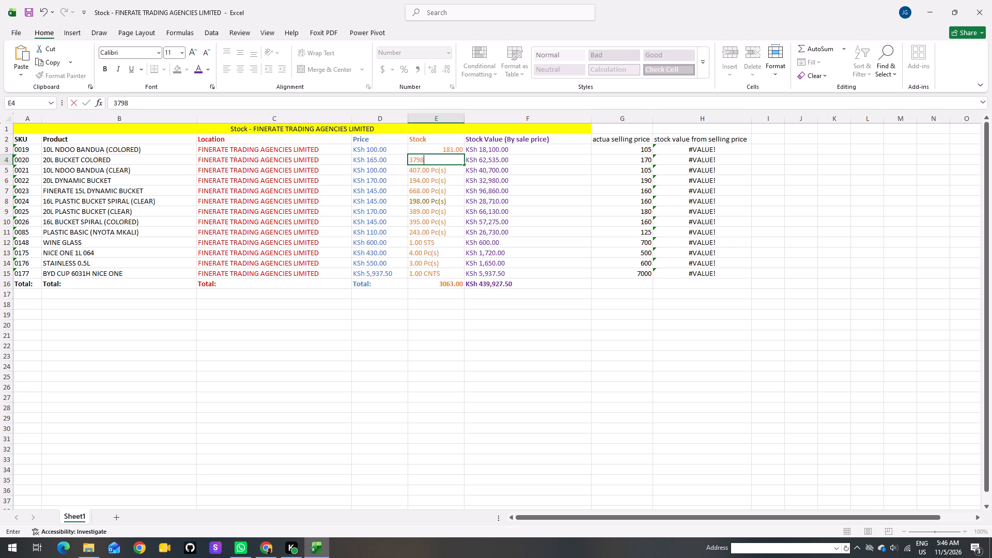
key(BackSpace)
key(Return)
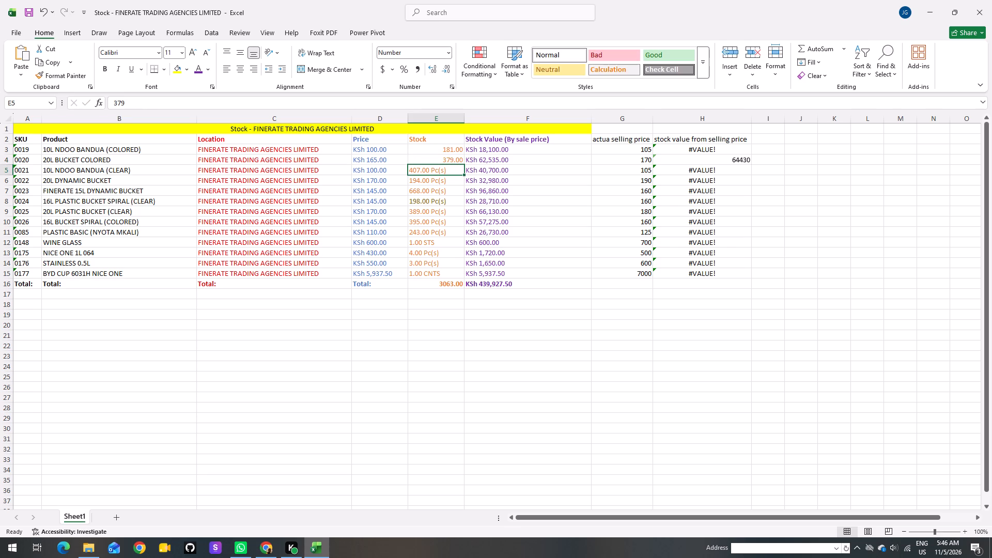
text(407)
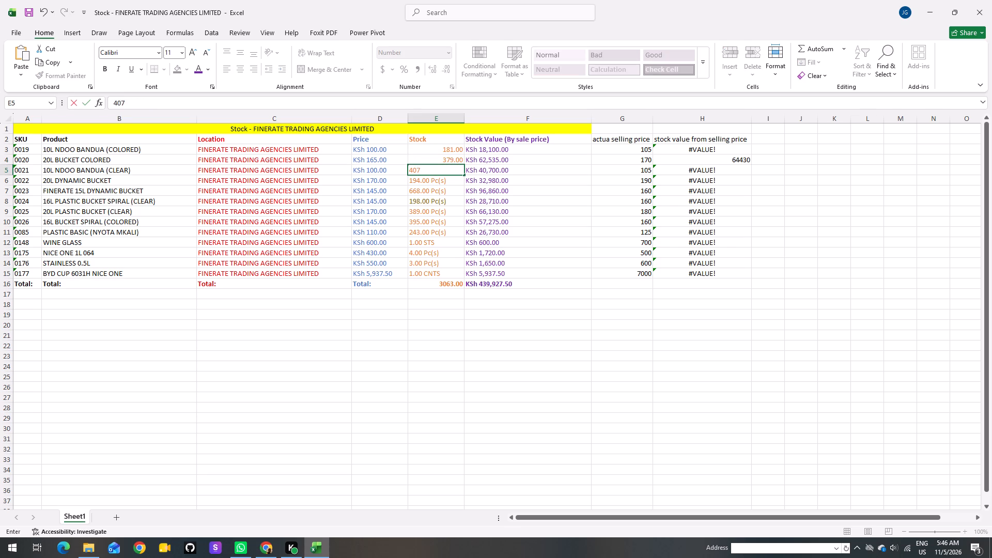
key(Return)
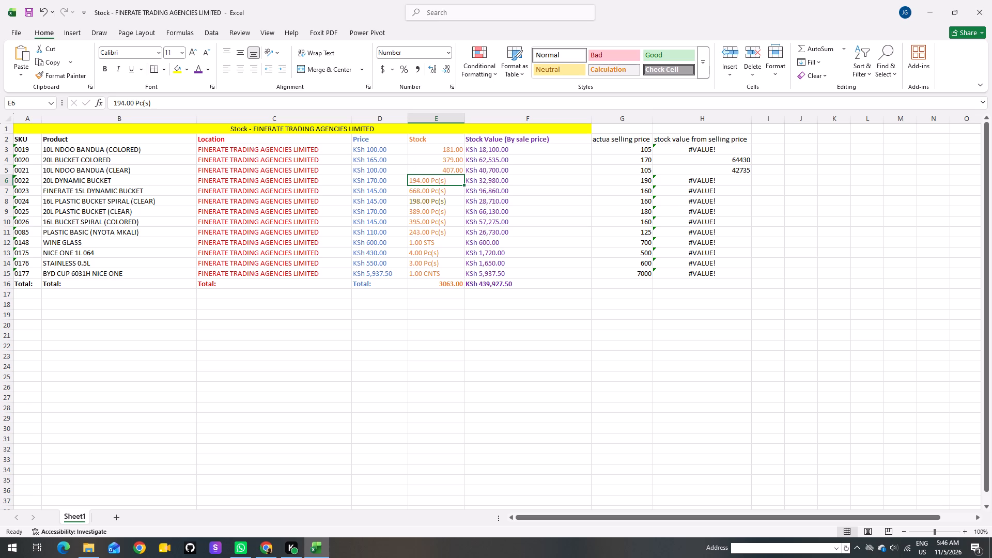
text(194)
key(Return)
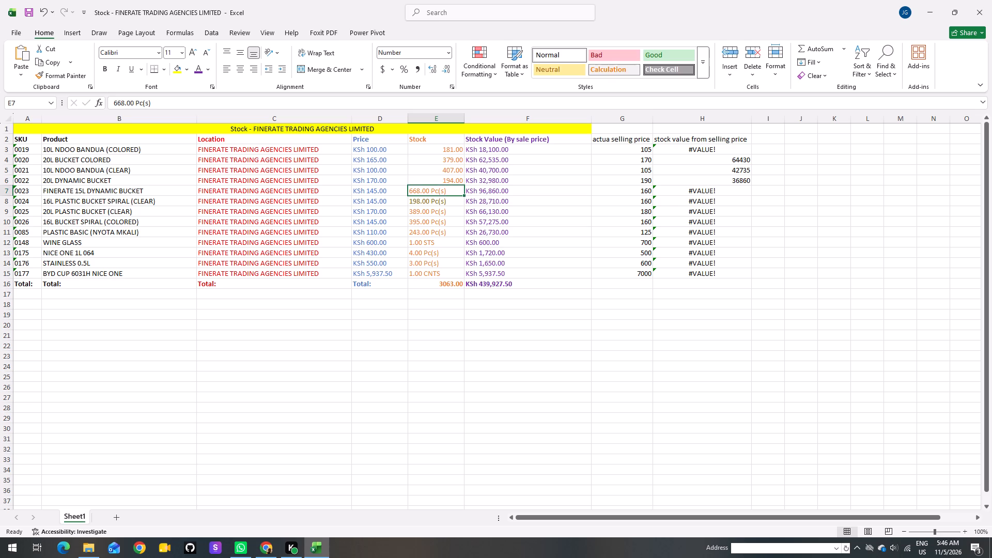
text(668)
key(Return)
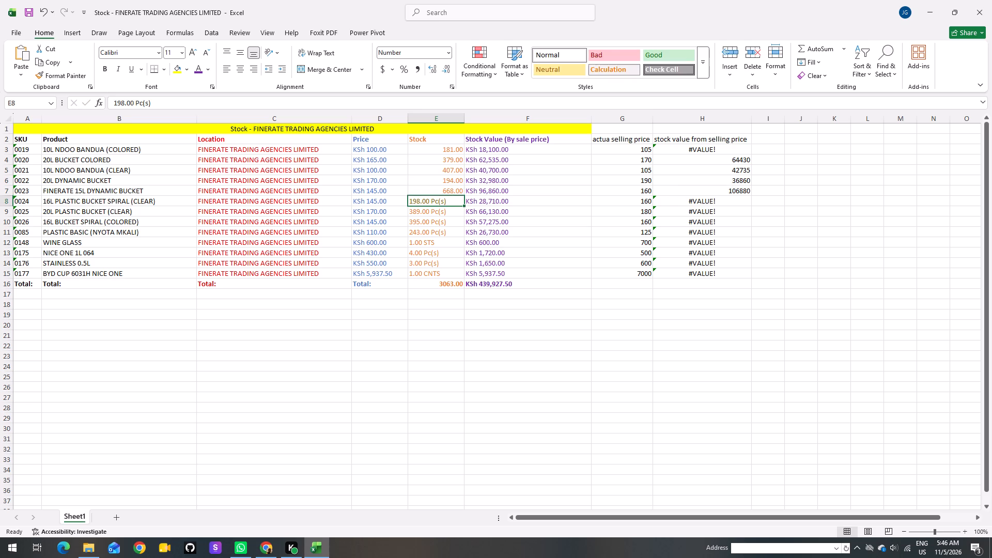
text(198)
key(Return)
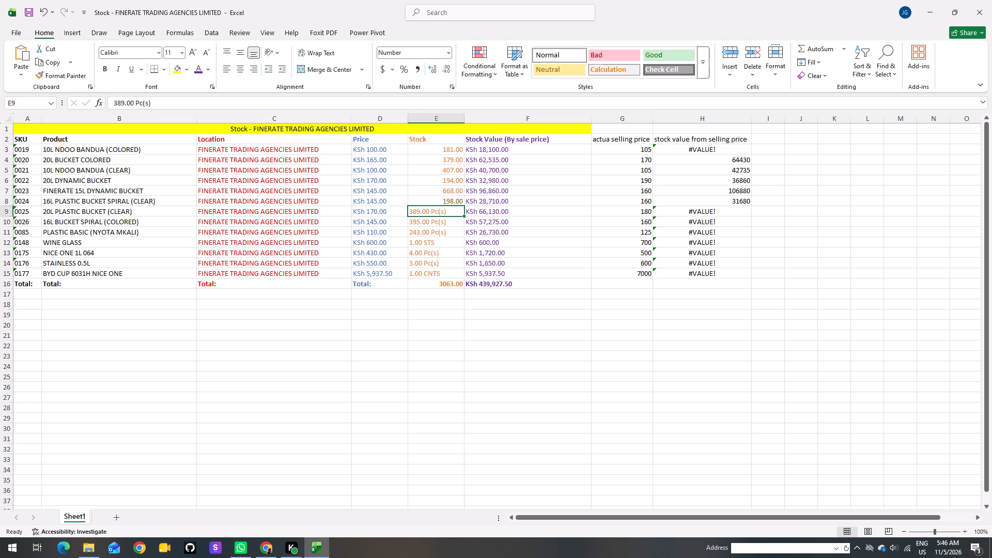
Replace the stock quantities in cells E9 to E11 with the plain numbers 389, 395 and 24.
key(2)
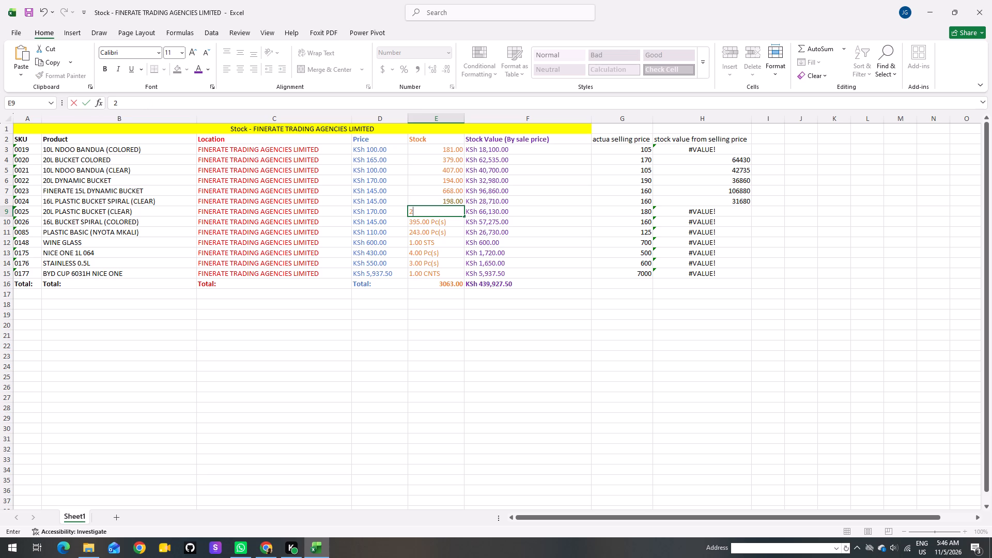
key(BackSpace)
text(389)
key(Return)
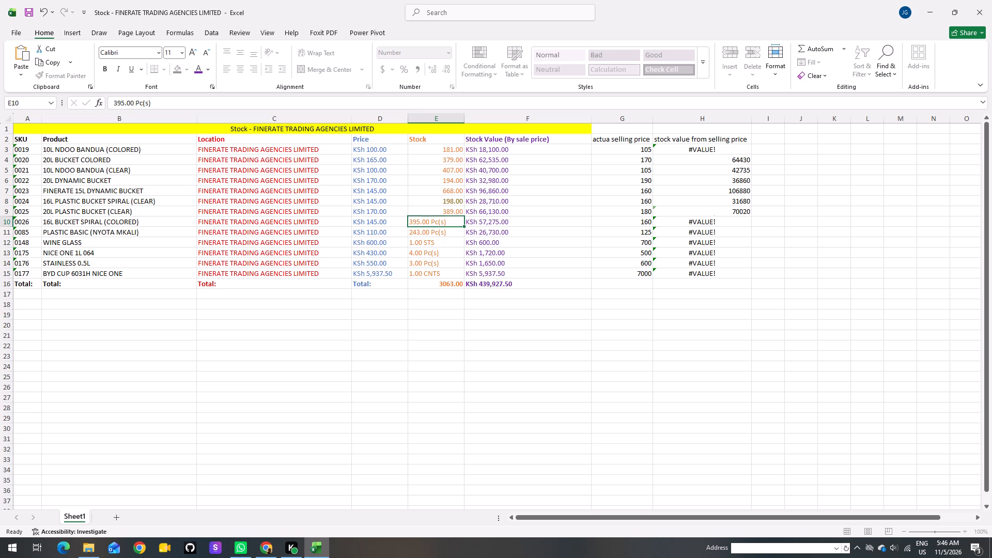
text(395)
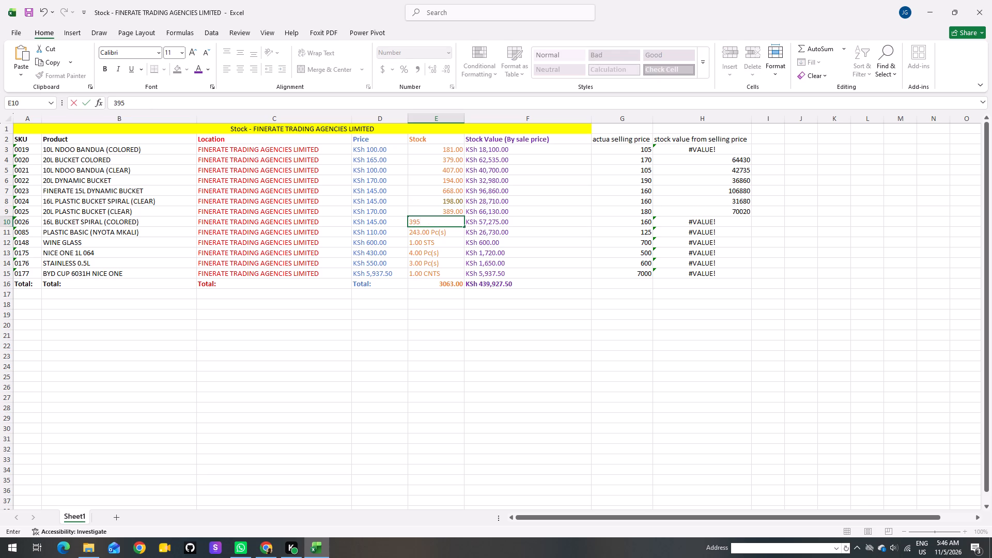
key(Return)
text(24)
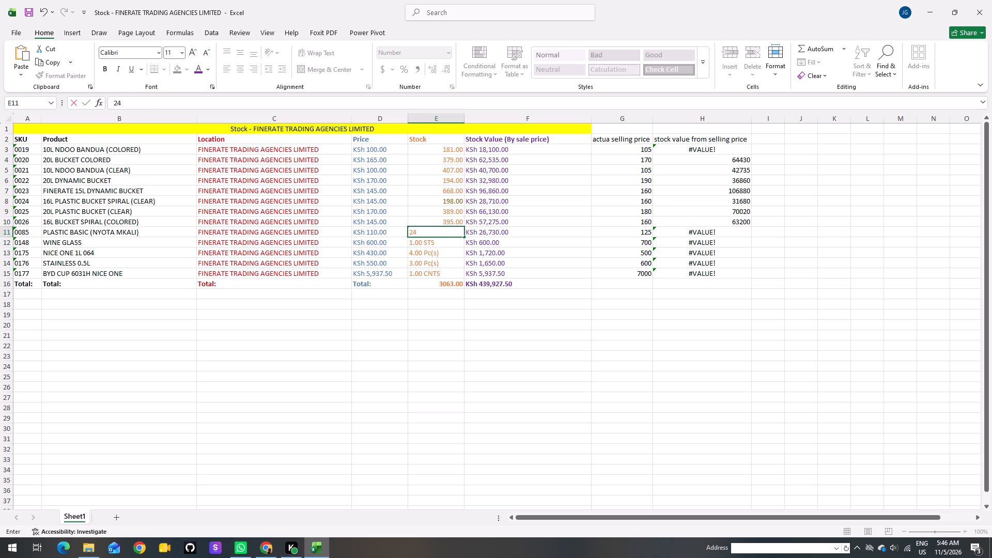
key(Return)
Replace the stock quantities in cells E12 to E15 with the plain numbers 1, 4, 3 and 1.
key(1)
key(Return)
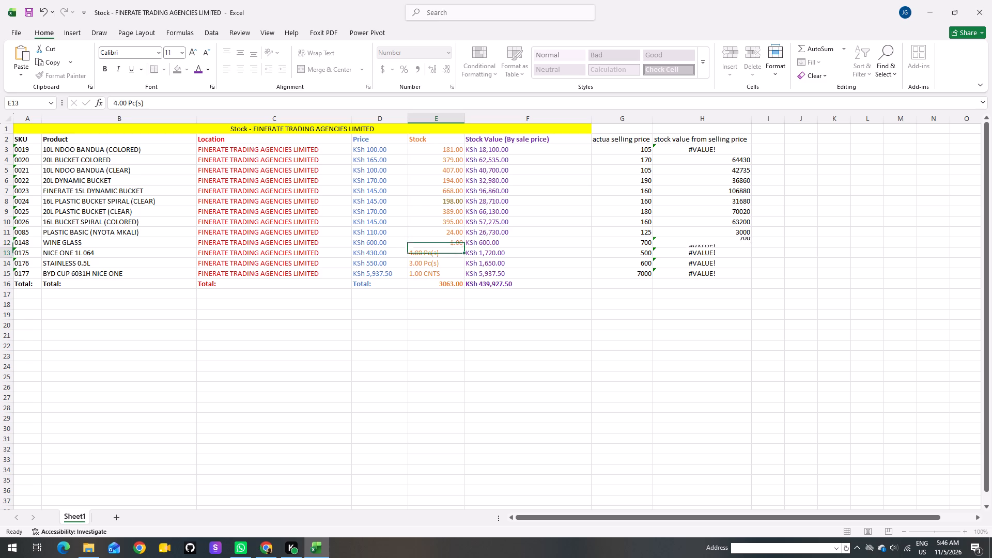
key(4)
key(Return)
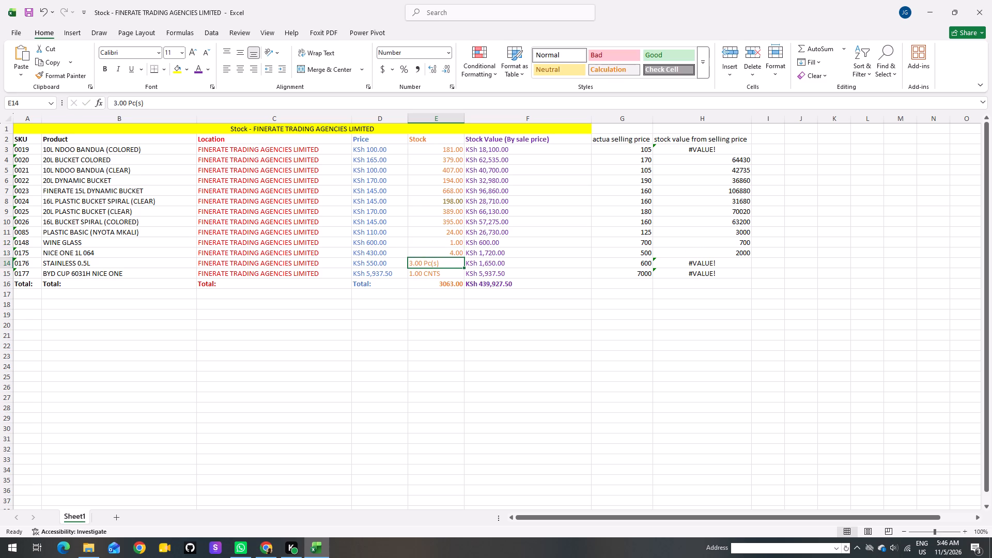
key(3)
key(Return)
key(4)
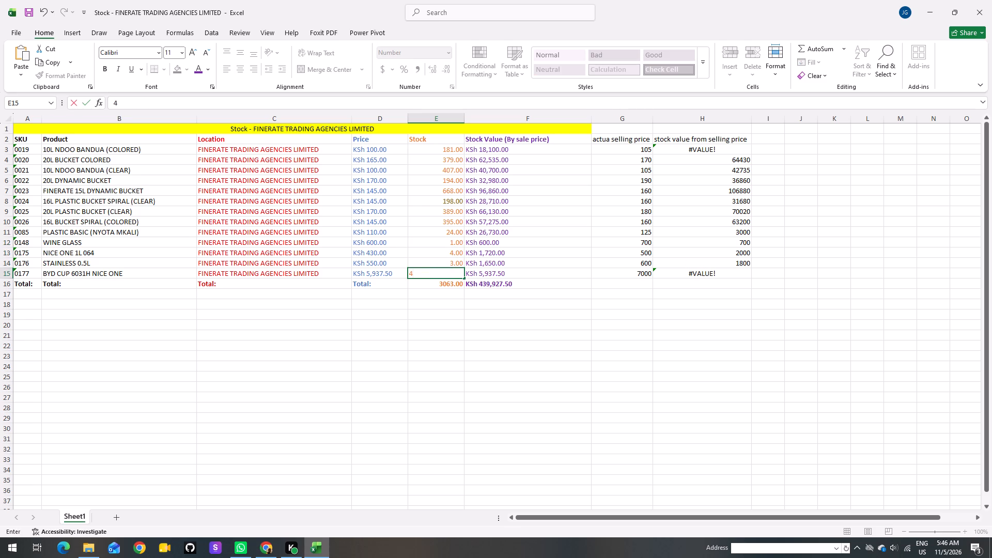
key(BackSpace)
key(1)
key(Return)
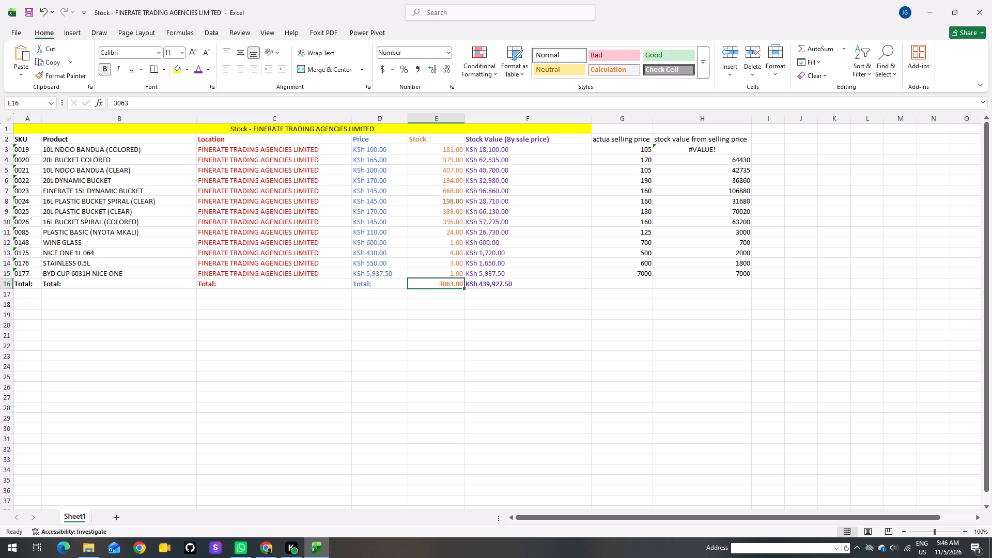
Open the help for the formula error in cell H3.
click(704, 145)
click(649, 149)
click(667, 174)
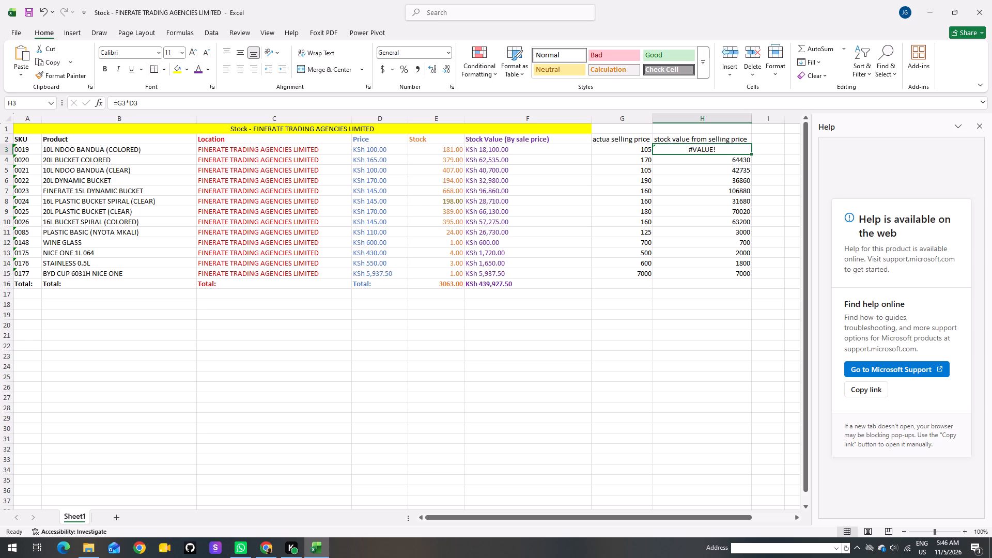
Check the selling price in G3 and compare the stock value formula in H3 with the one in H15.
click(646, 152)
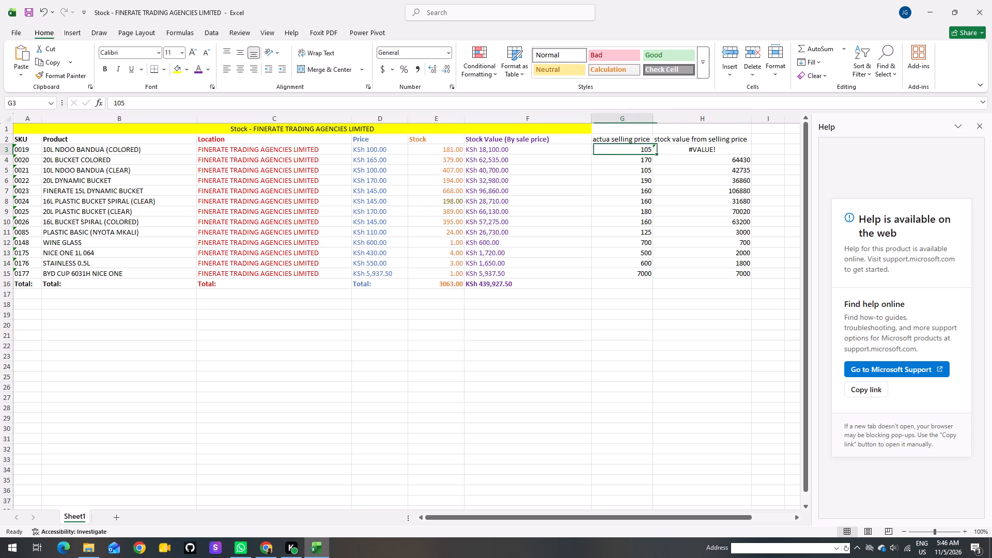
click(670, 150)
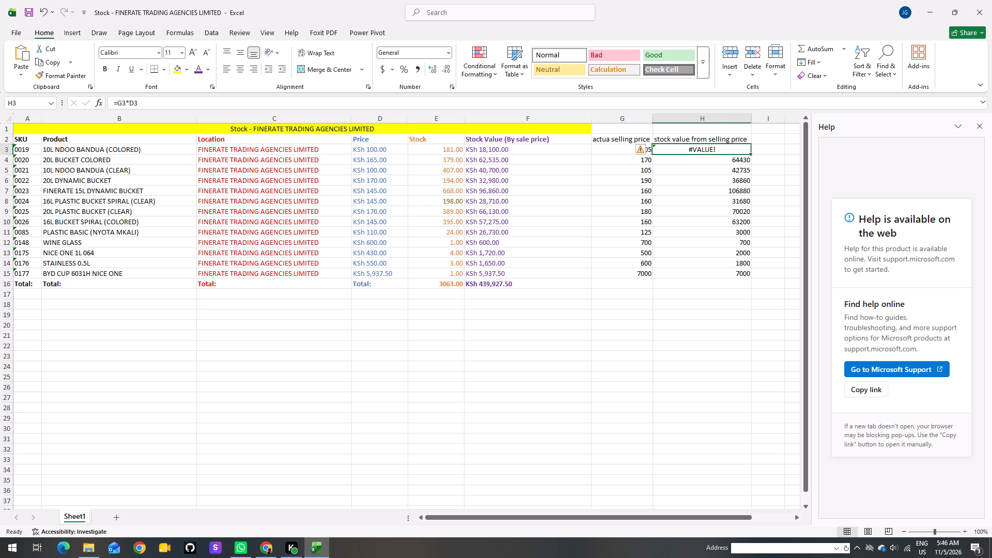
click(749, 272)
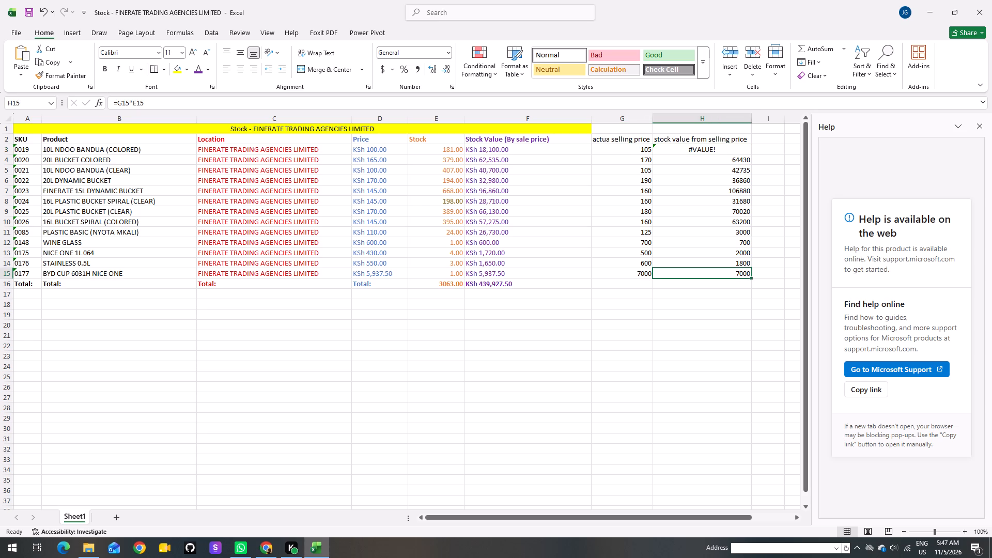
Replace the stock value formula in H3 with =G3*E3, multiplying the actual selling price by the stock quantity.
drag(753, 269, 749, 254)
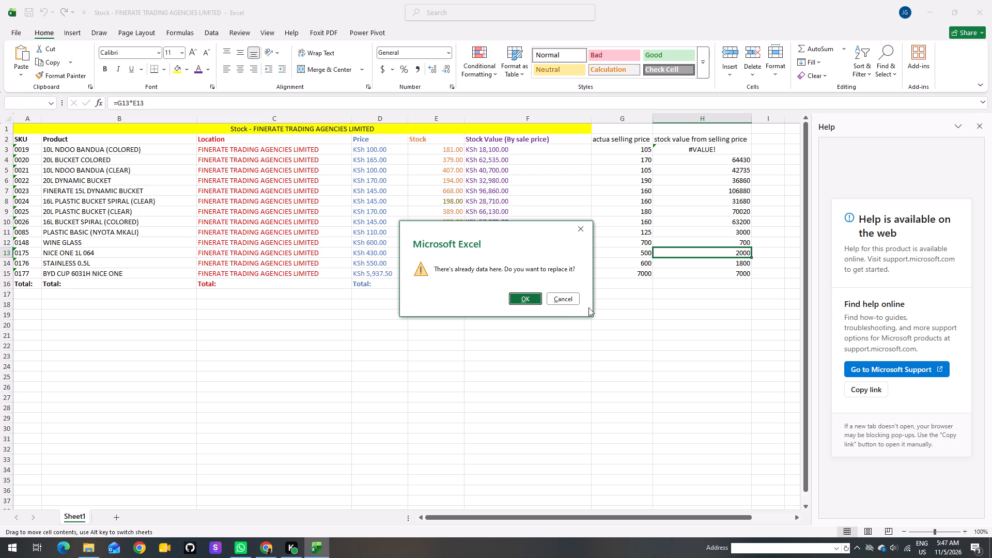
click(569, 298)
click(741, 147)
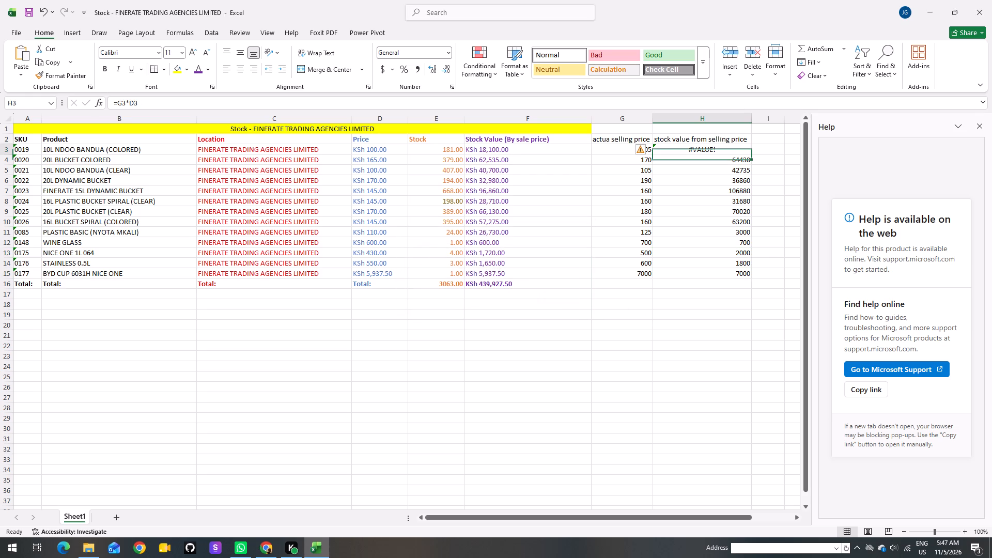
key(equal)
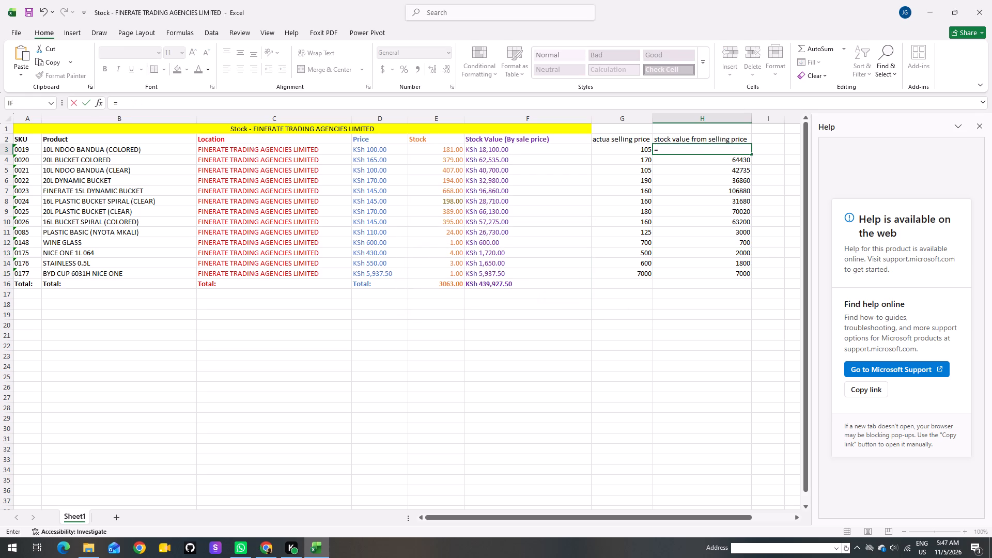
click(633, 153)
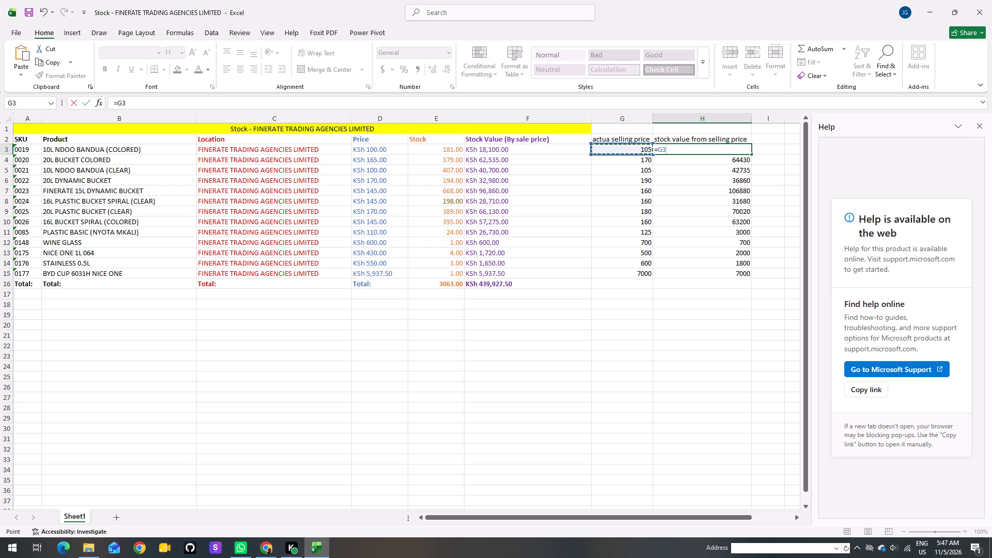
key(shift+asterisk)
click(456, 149)
key(Return)
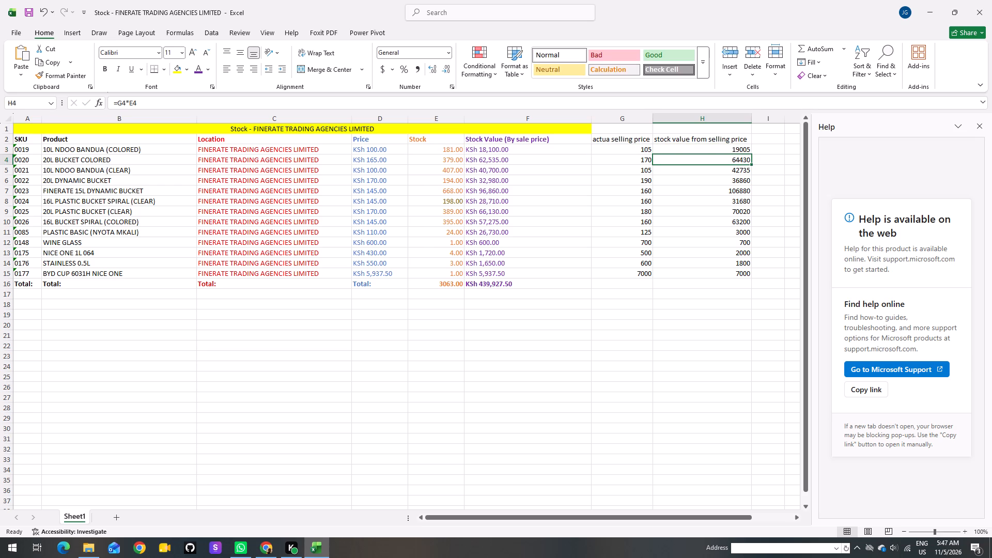
Add an AutoSum total of the stock values H3 to H15 in H16.
drag(740, 146, 735, 269)
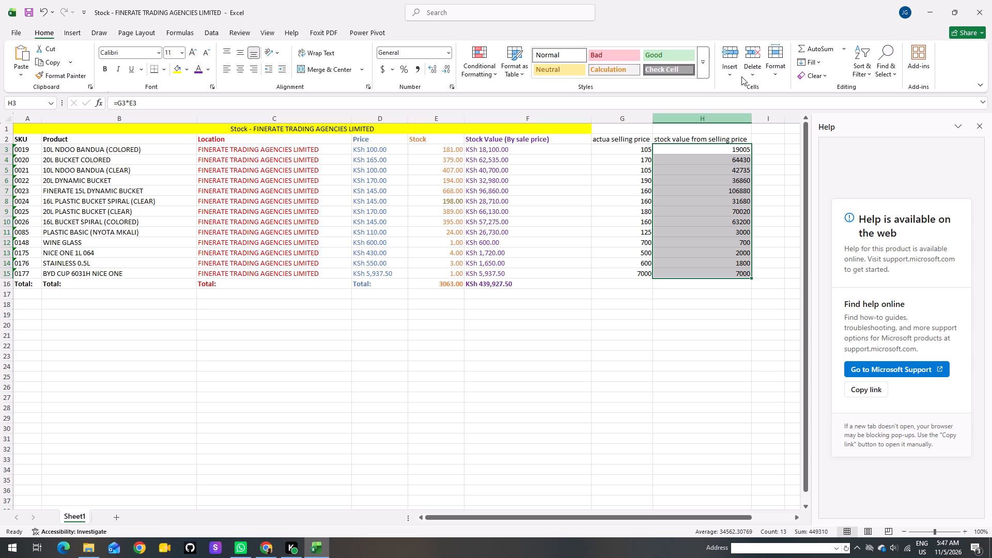
click(819, 44)
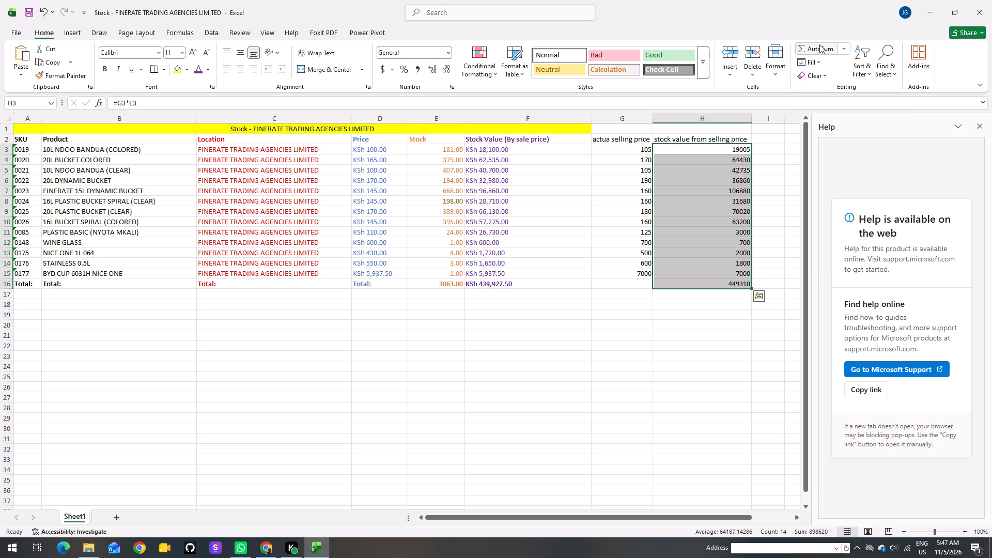
click(657, 321)
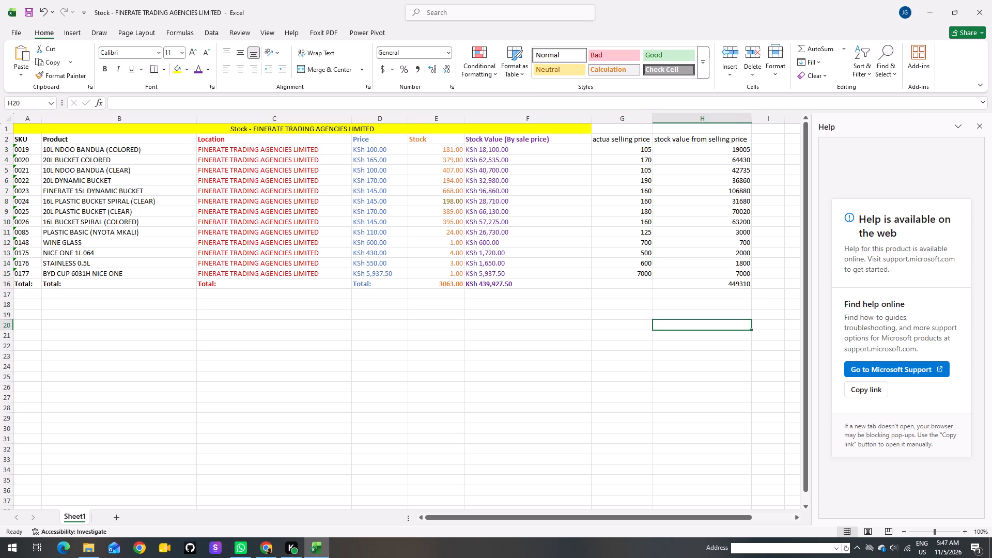
Enter the label "profit =" in cell F19 below the stock table.
click(539, 318)
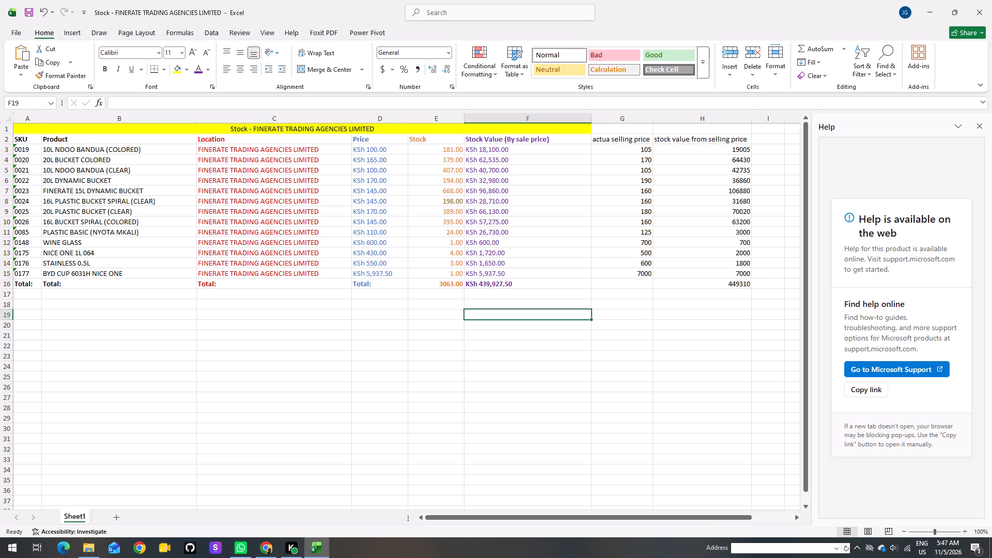
text(profit)
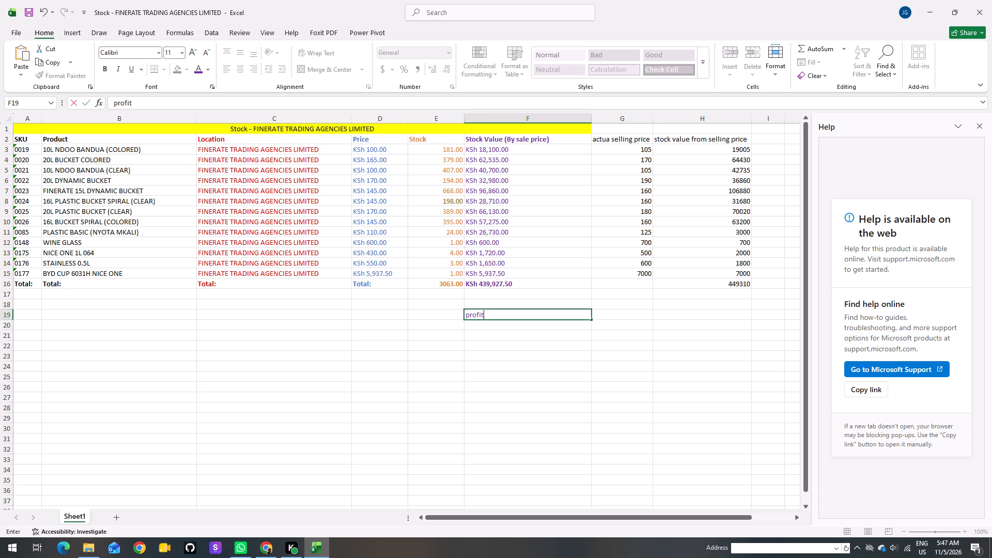
key(space)
key(equal)
click(727, 285)
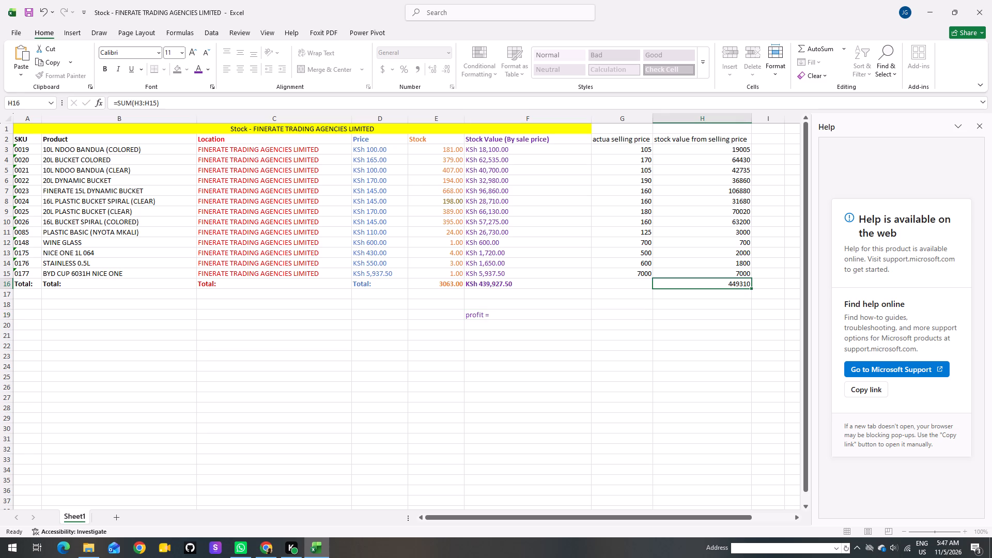
click(548, 314)
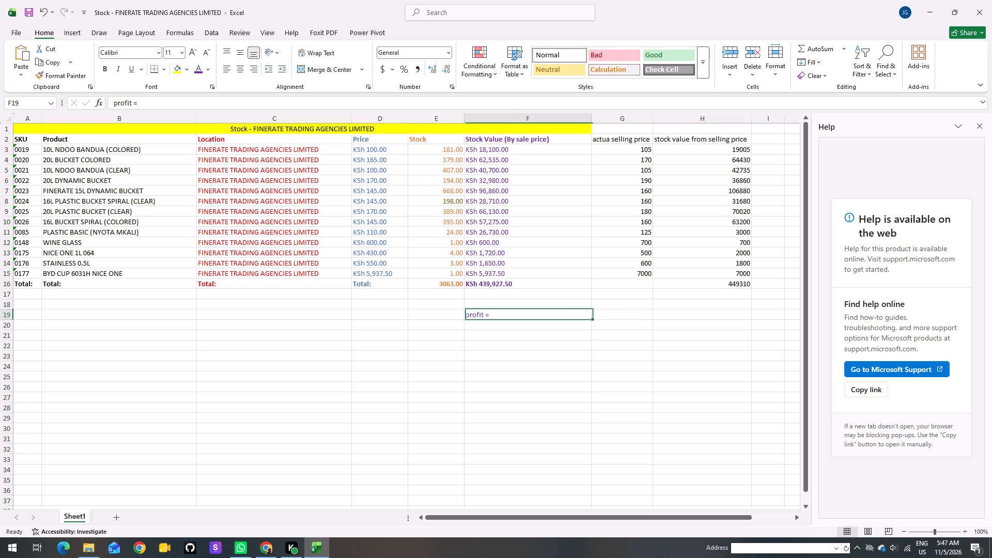
click(539, 314)
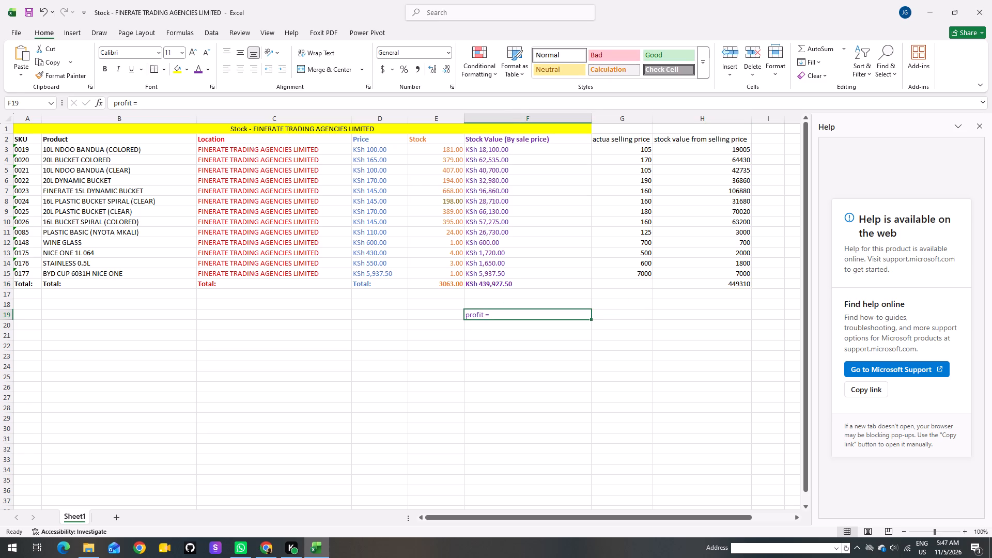
click(738, 283)
click(738, 283)
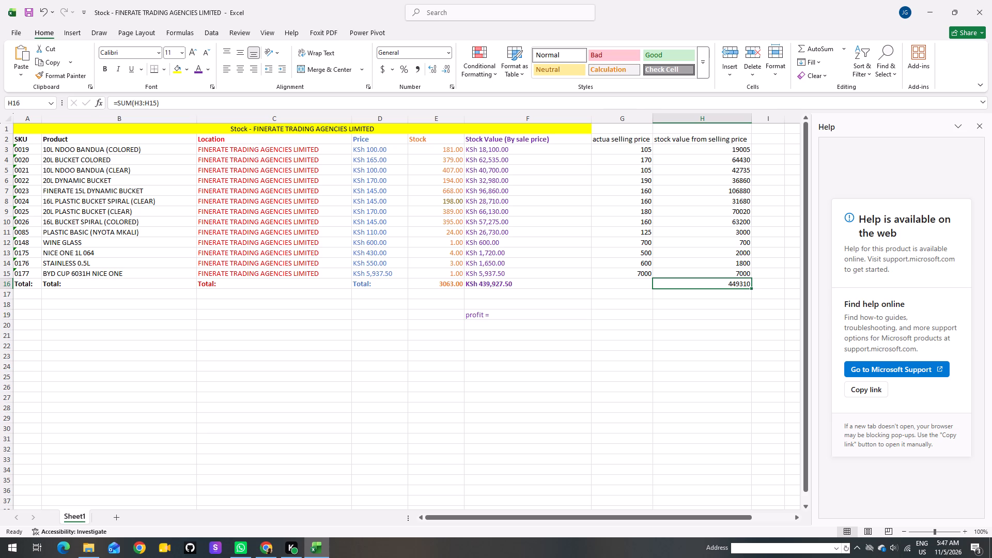
Enter the profit formula =H16-F16 in G19, subtracting the two stock value totals.
click(602, 319)
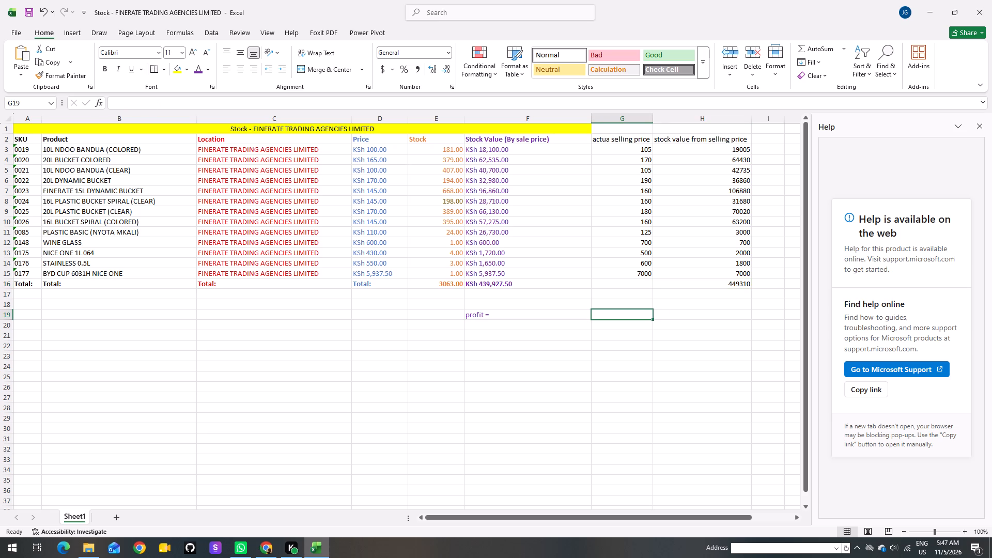
key(equal)
click(739, 282)
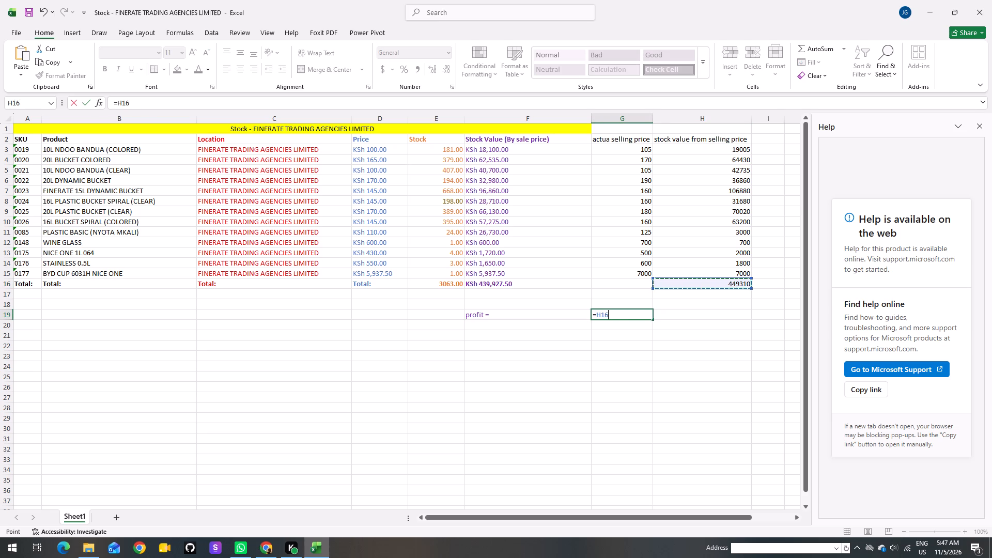
key(shift+underscore)
key(BackSpace)
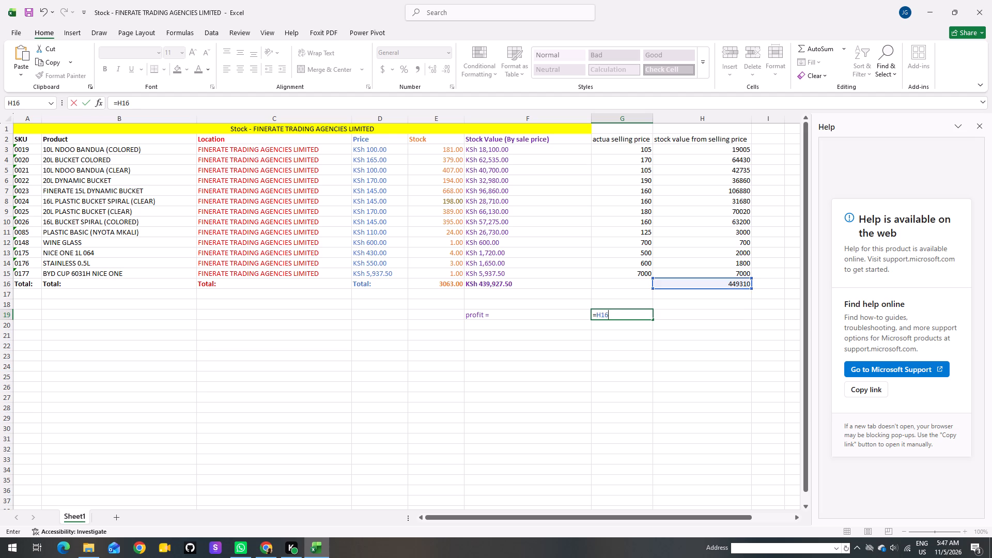
key(minus)
click(508, 283)
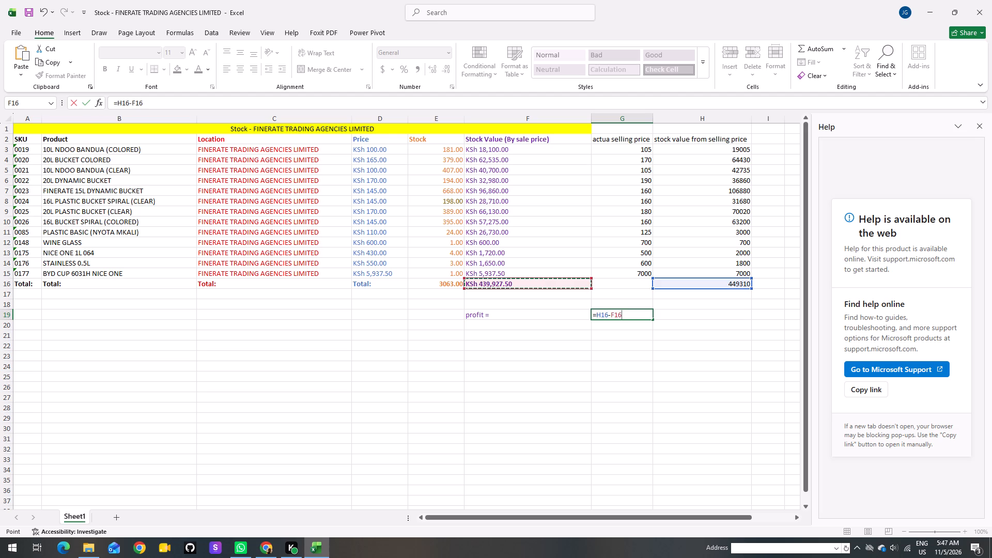
key(Return)
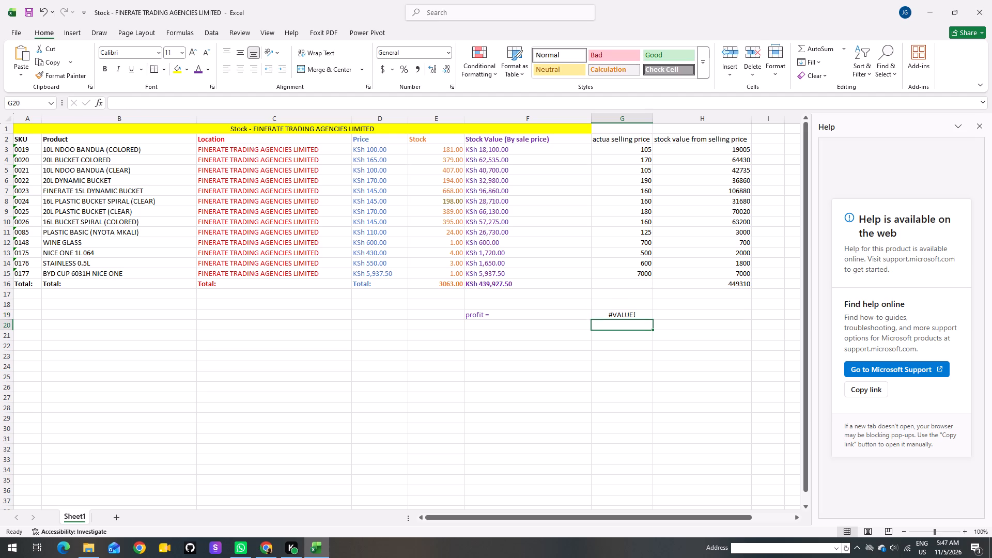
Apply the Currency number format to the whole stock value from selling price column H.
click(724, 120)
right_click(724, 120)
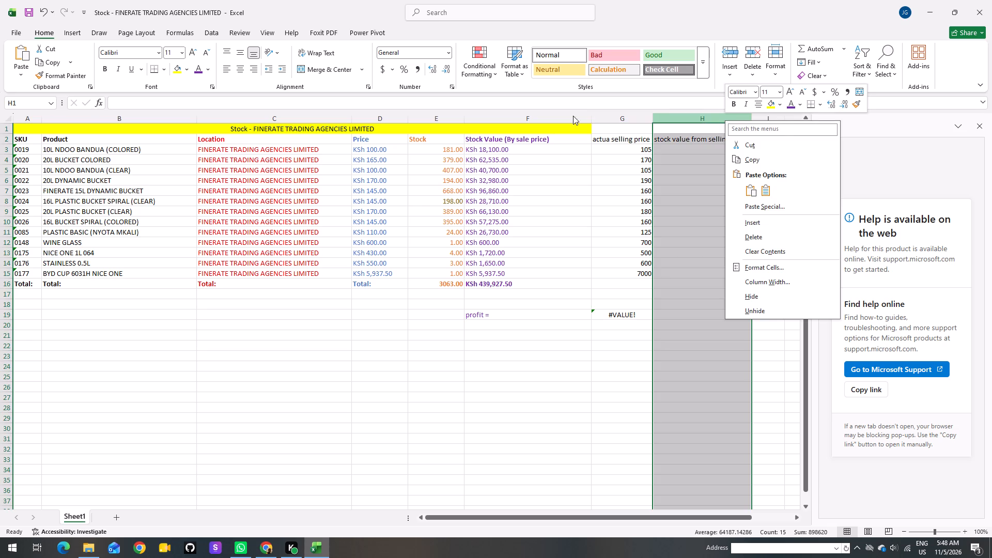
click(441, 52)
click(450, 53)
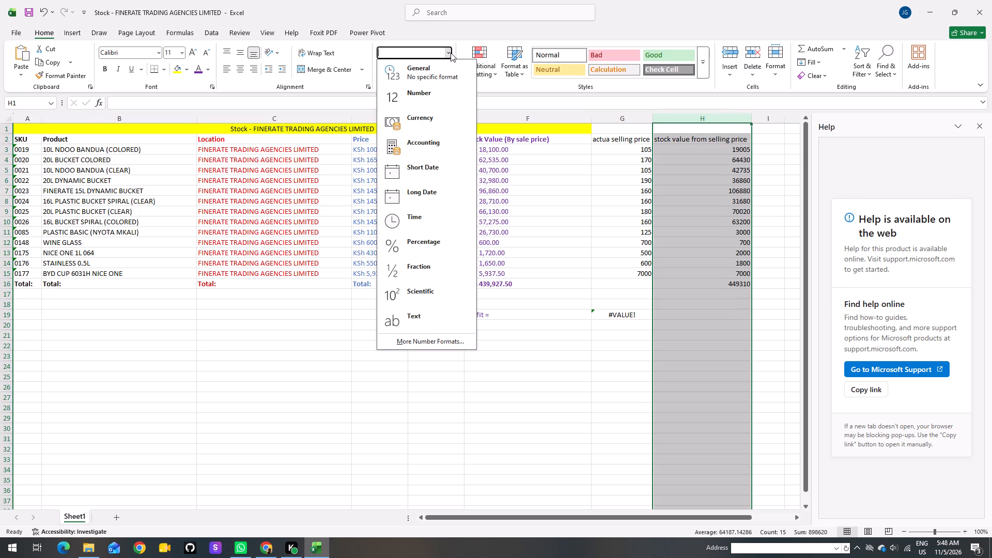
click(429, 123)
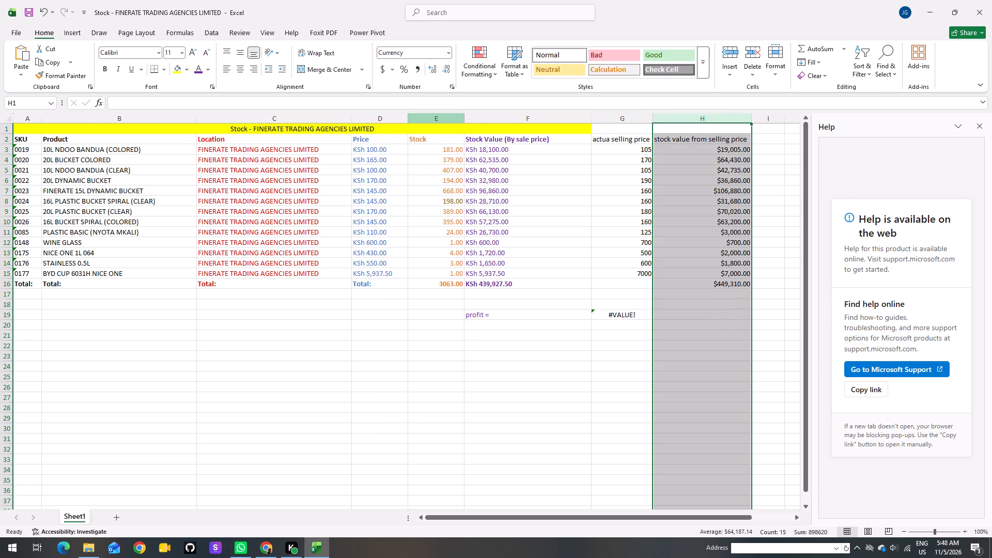
Format column H as Accounting with the KES currency symbol.
click(388, 71)
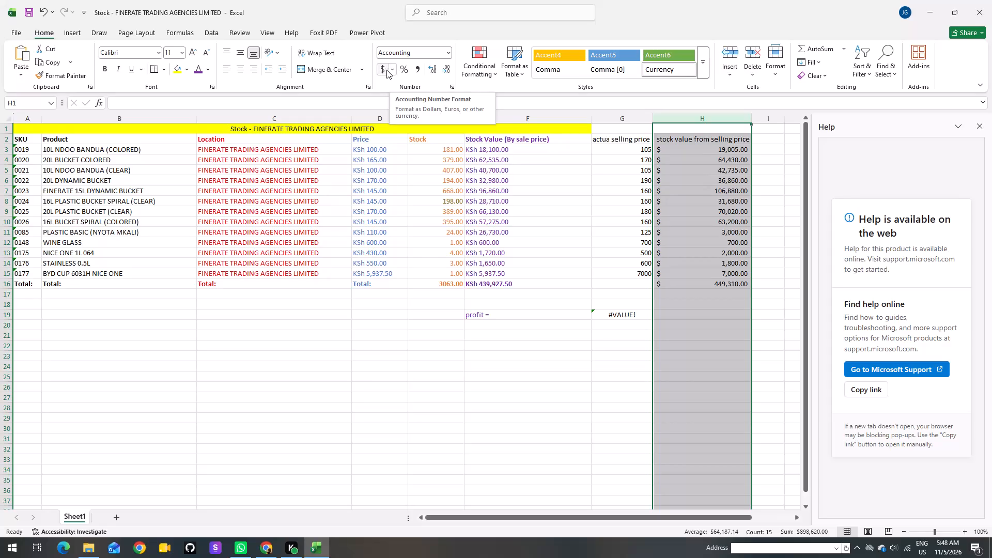
click(384, 69)
click(392, 67)
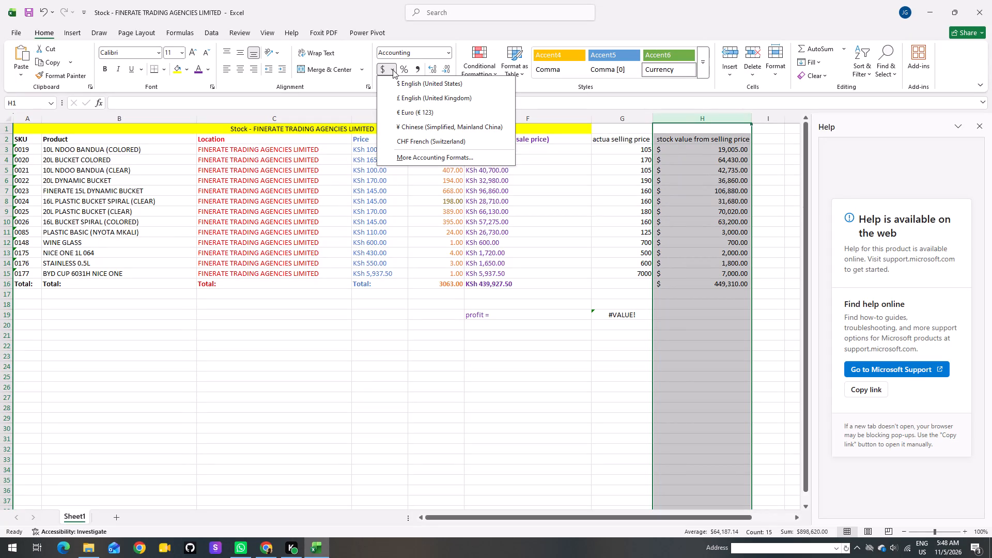
click(436, 158)
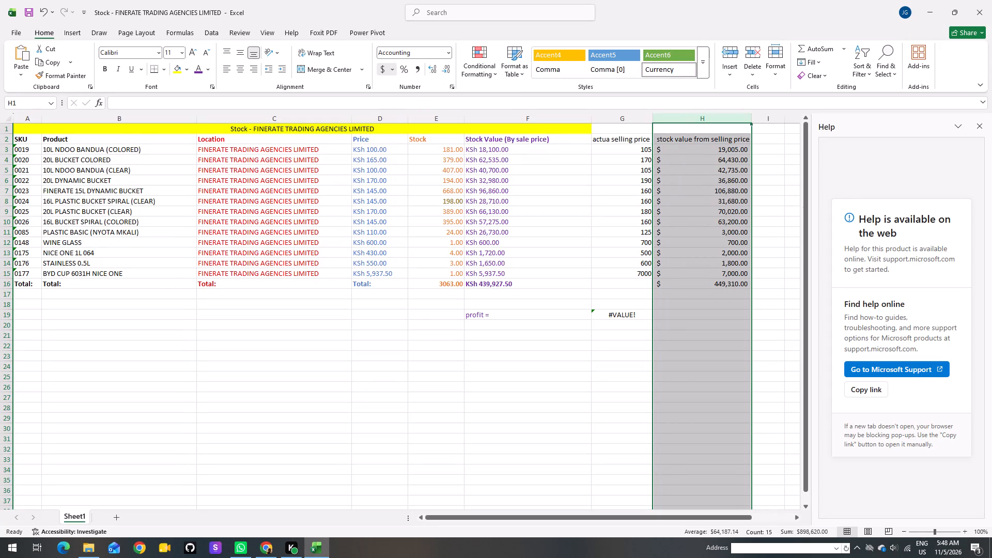
click(281, 212)
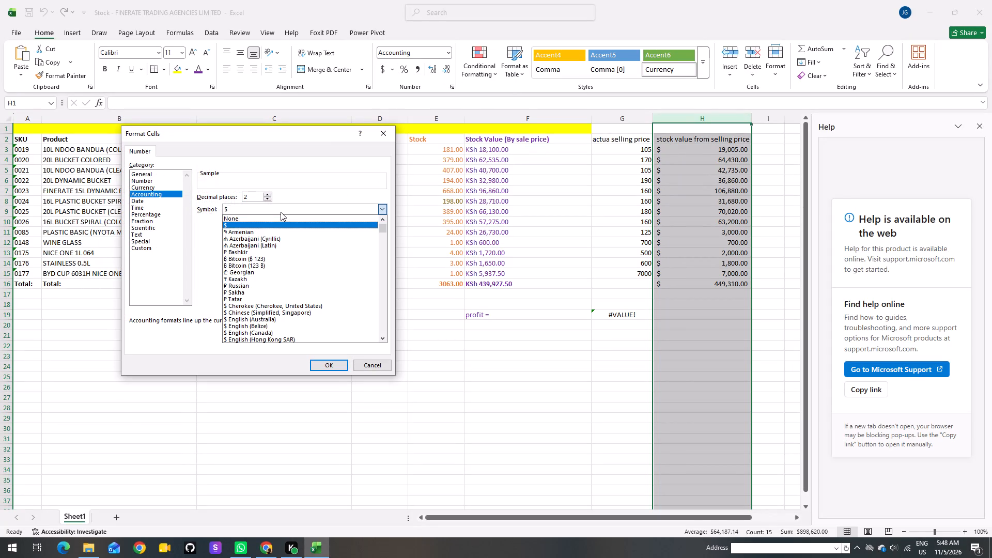
scroll(280, 228, down, 15)
scroll(280, 240, down, 13)
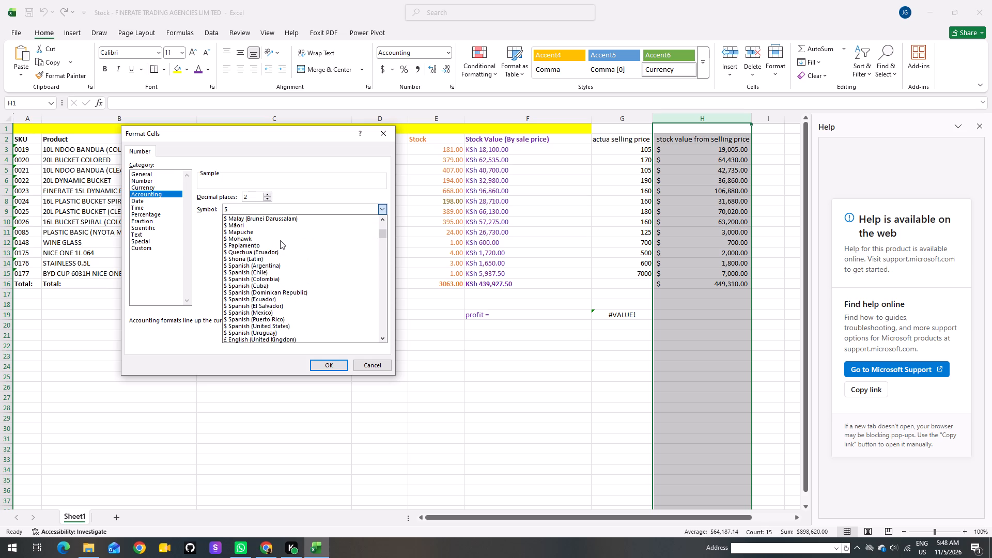
scroll(280, 240, down, 5)
scroll(280, 240, up, 5)
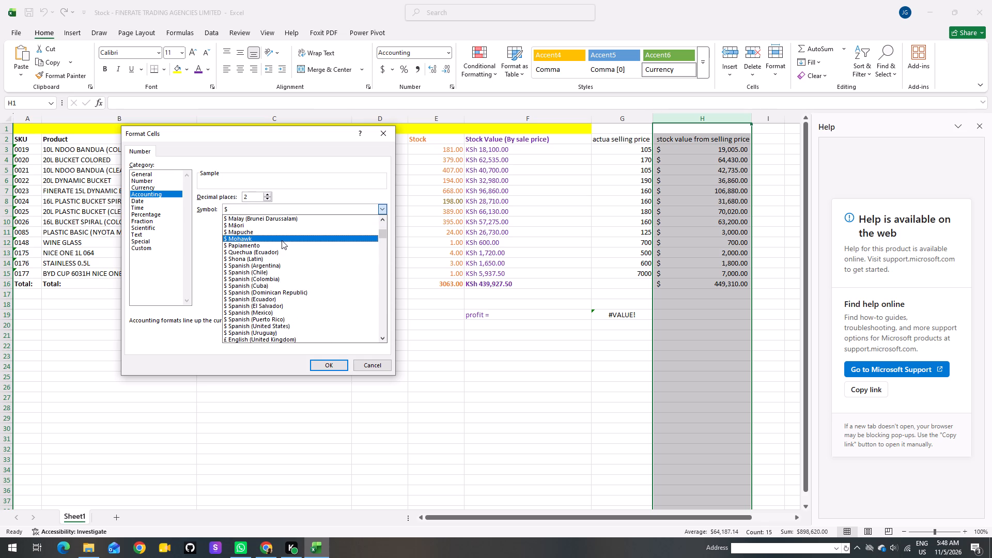
text(ksh)
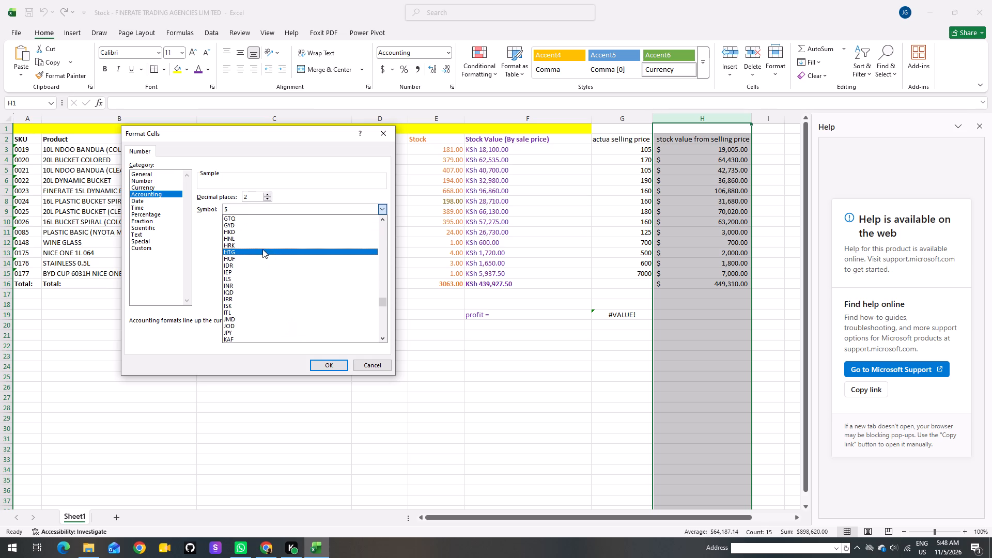
scroll(245, 263, down, 1)
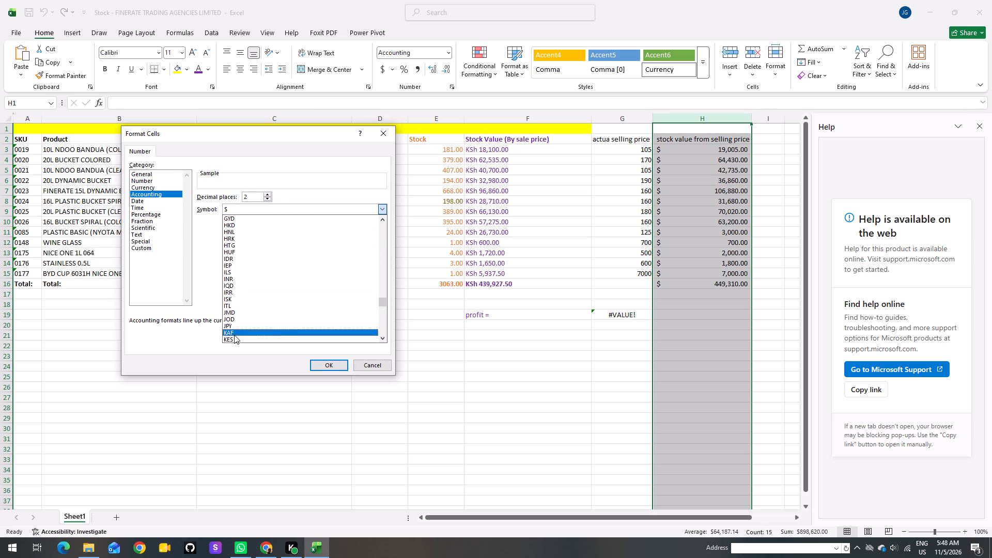
click(234, 339)
click(320, 360)
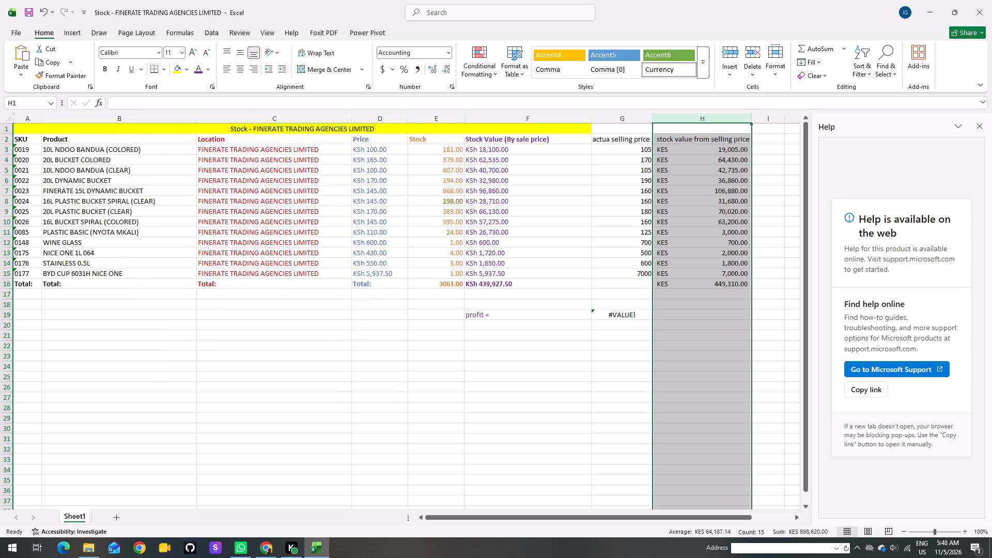
click(608, 397)
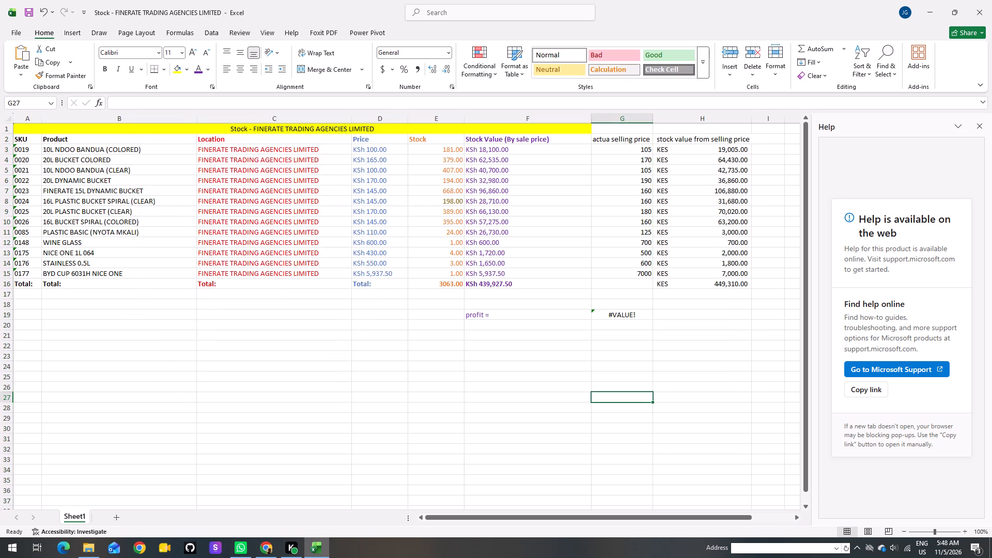
Re-enter the profit formula =H16-F16 in cell G19, subtracting the two stock value totals.
click(596, 313)
key(minus)
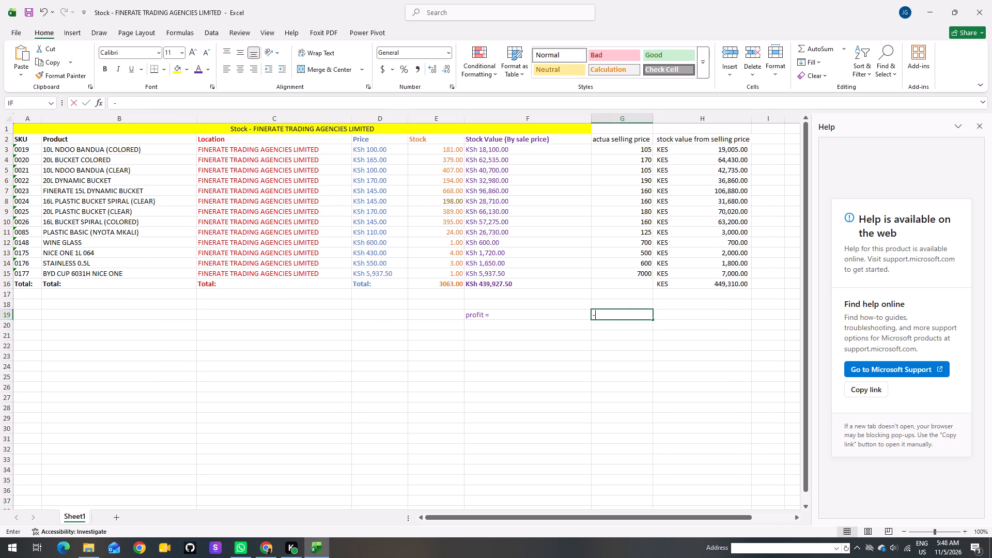
key(BackSpace)
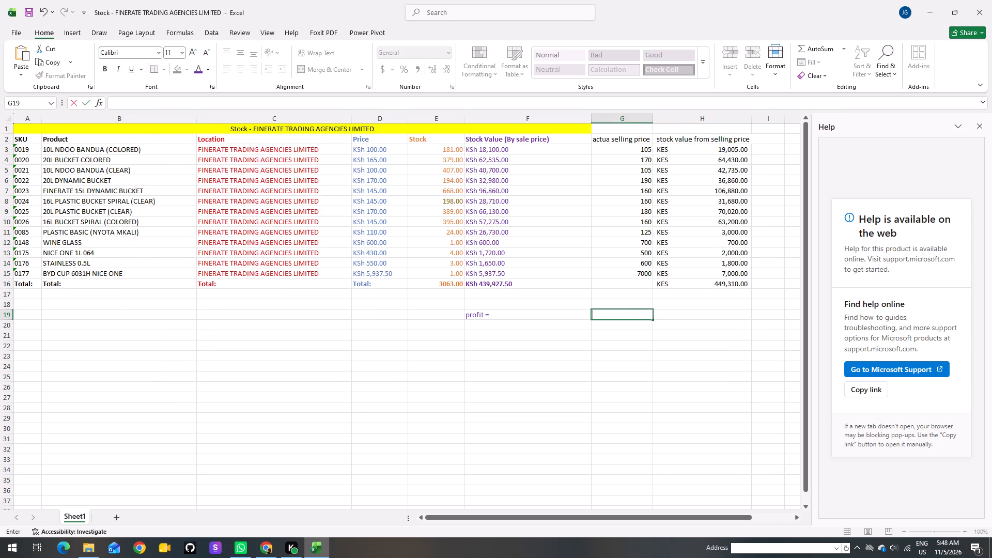
key(equal)
click(704, 285)
key(minus)
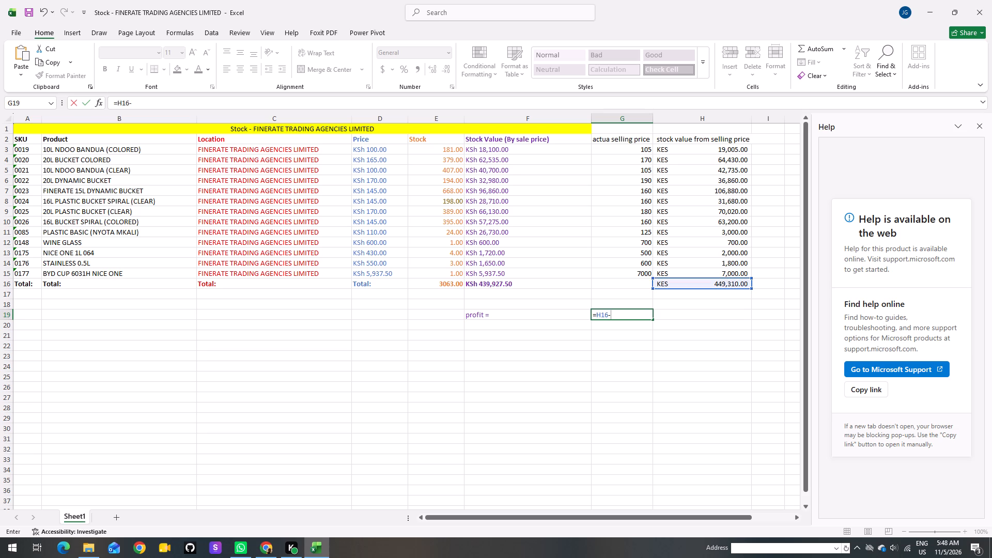
click(482, 287)
key(Return)
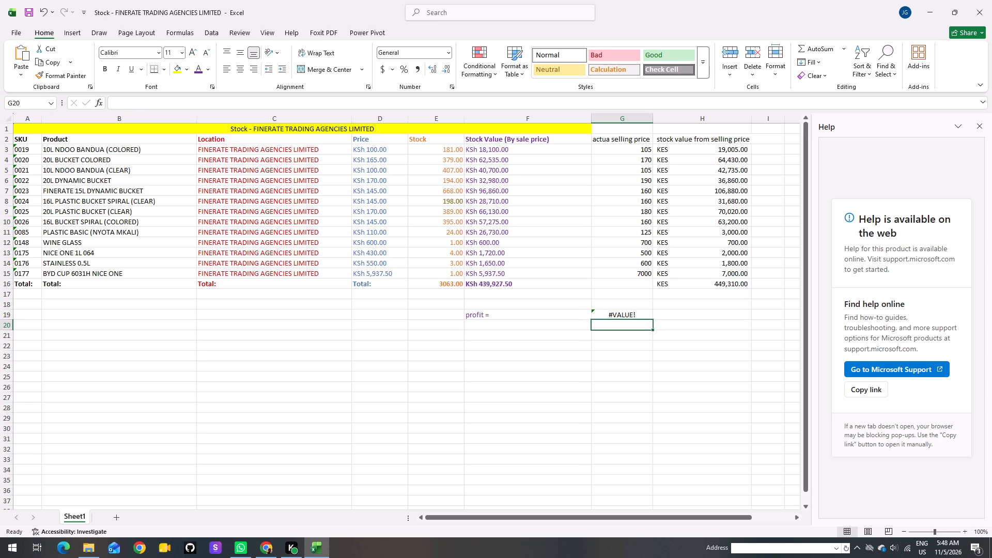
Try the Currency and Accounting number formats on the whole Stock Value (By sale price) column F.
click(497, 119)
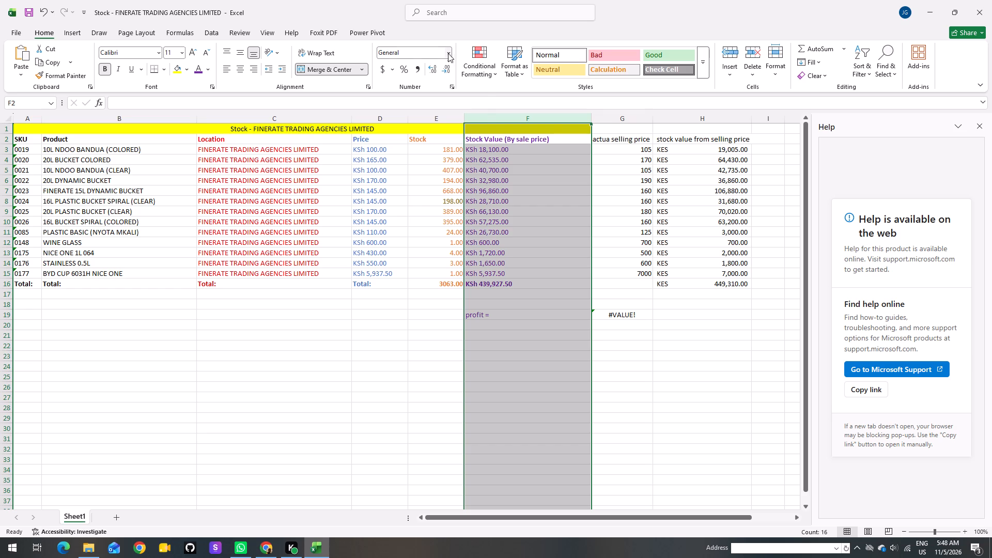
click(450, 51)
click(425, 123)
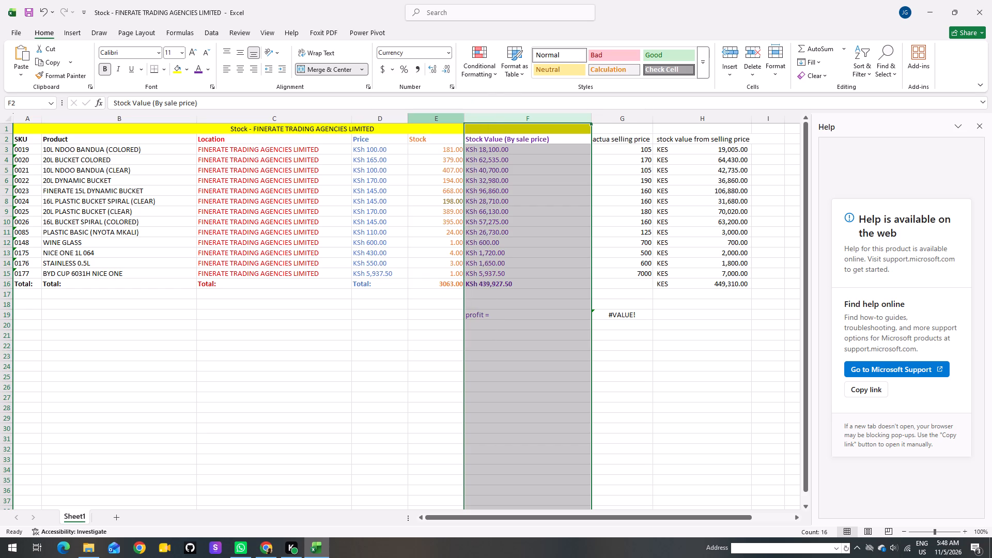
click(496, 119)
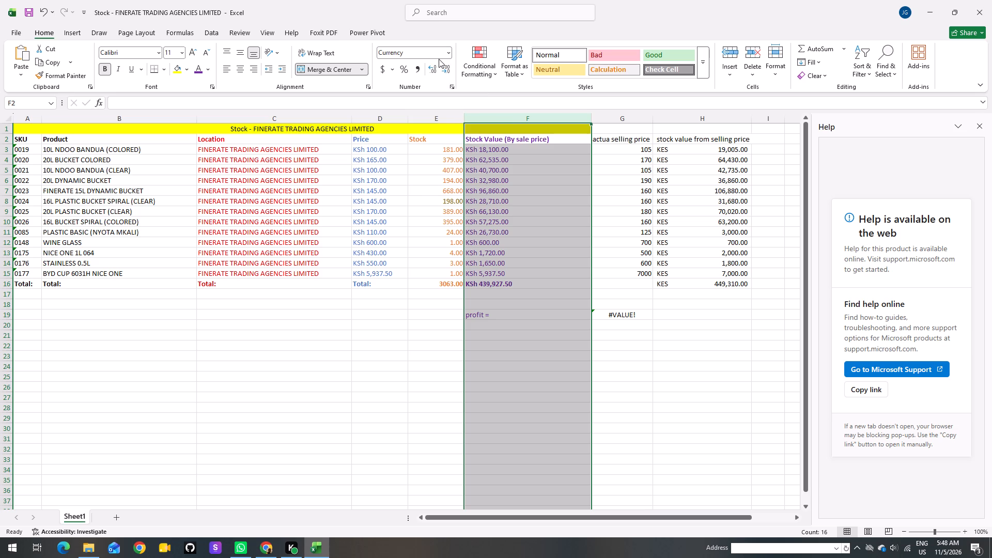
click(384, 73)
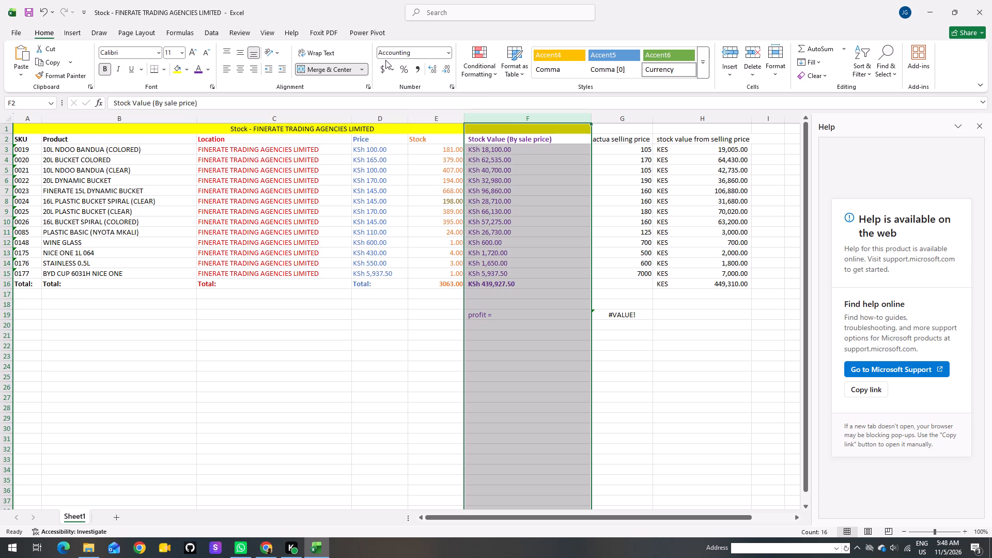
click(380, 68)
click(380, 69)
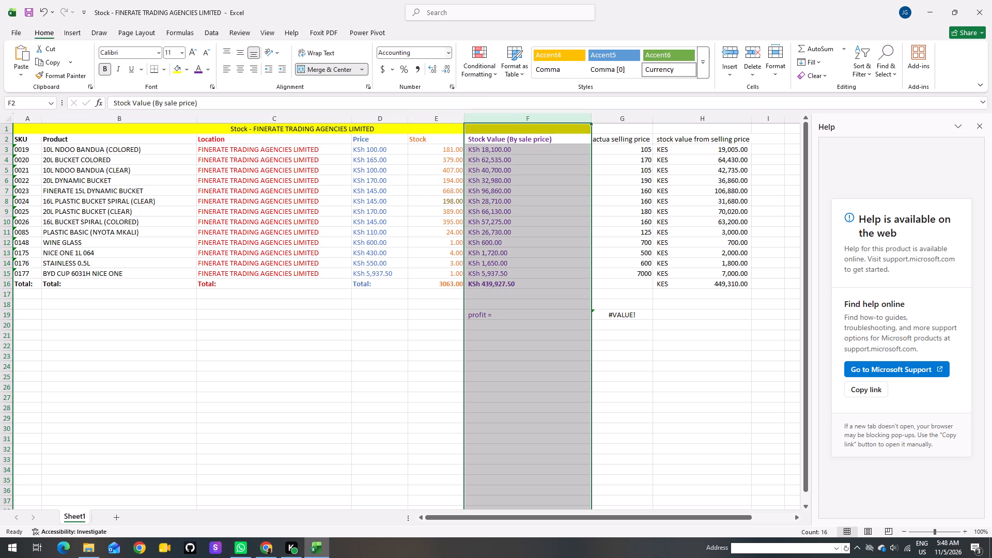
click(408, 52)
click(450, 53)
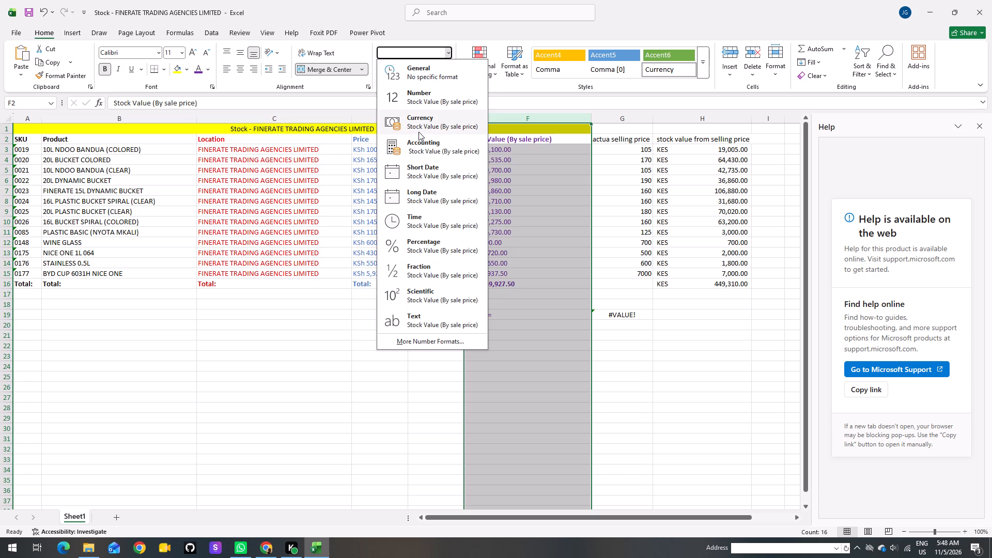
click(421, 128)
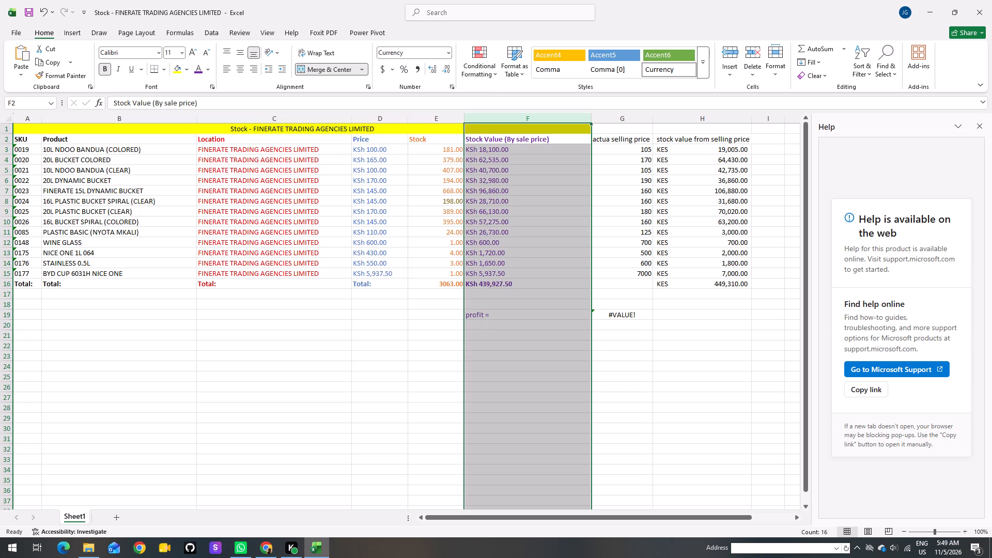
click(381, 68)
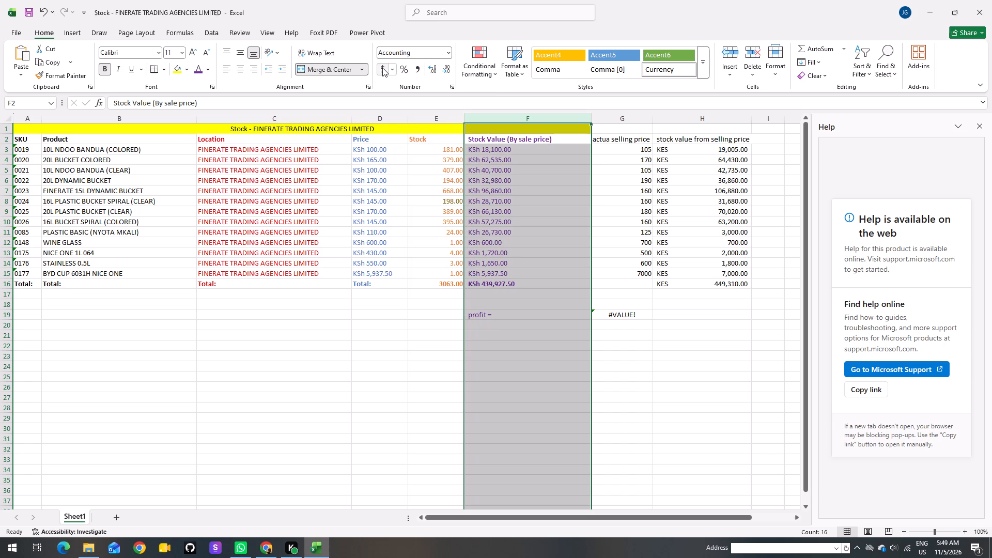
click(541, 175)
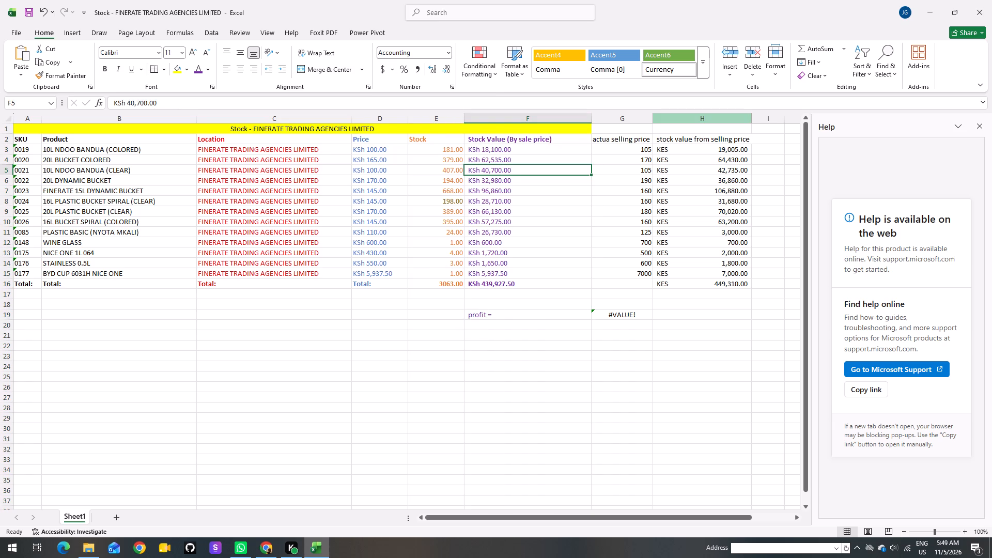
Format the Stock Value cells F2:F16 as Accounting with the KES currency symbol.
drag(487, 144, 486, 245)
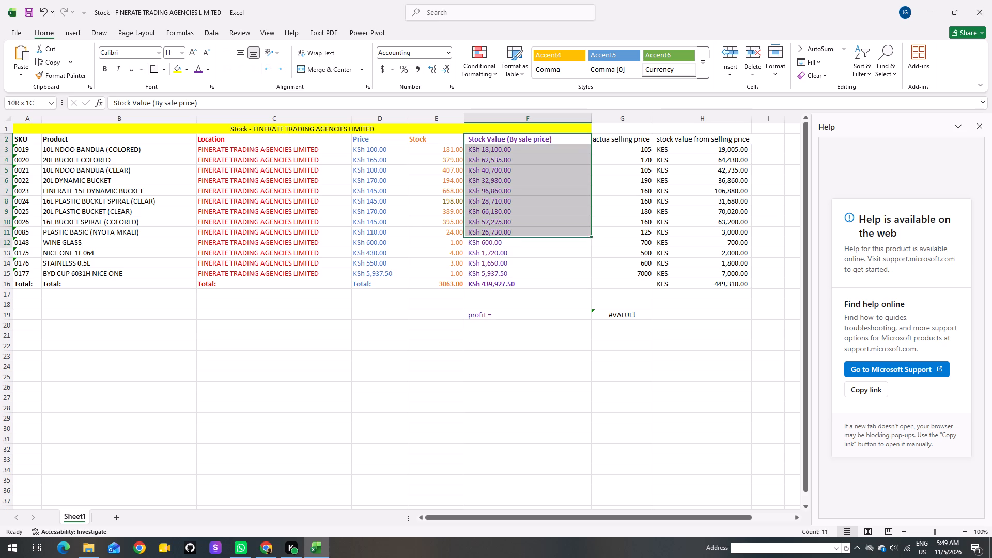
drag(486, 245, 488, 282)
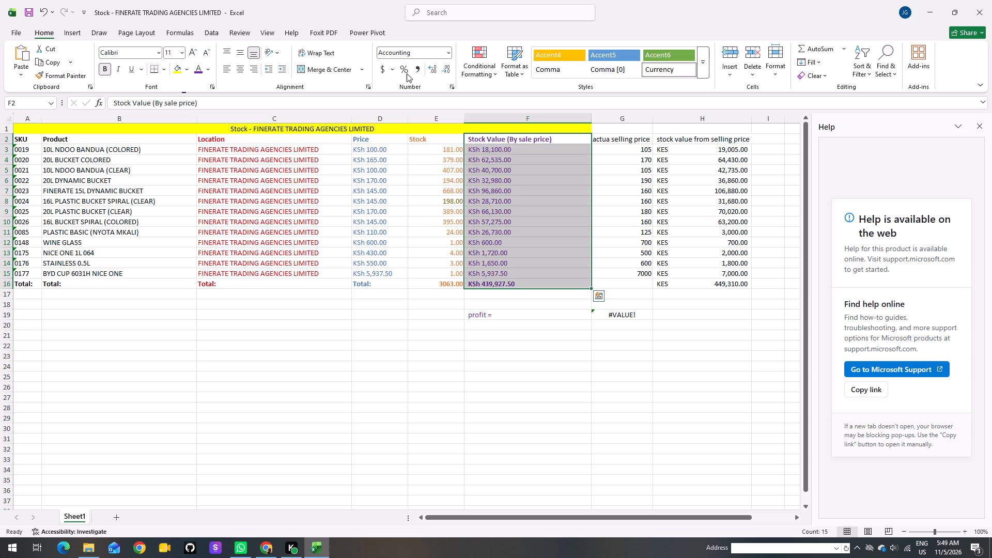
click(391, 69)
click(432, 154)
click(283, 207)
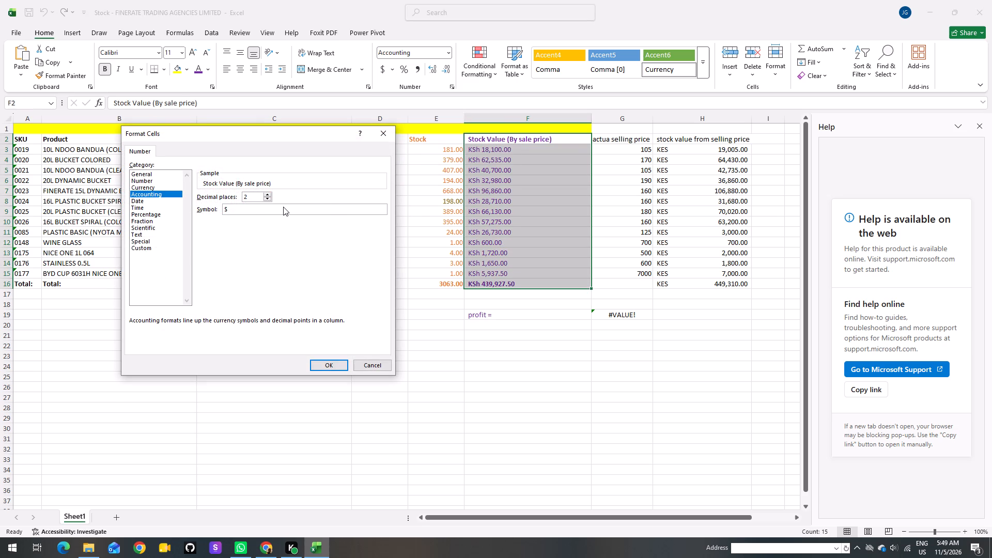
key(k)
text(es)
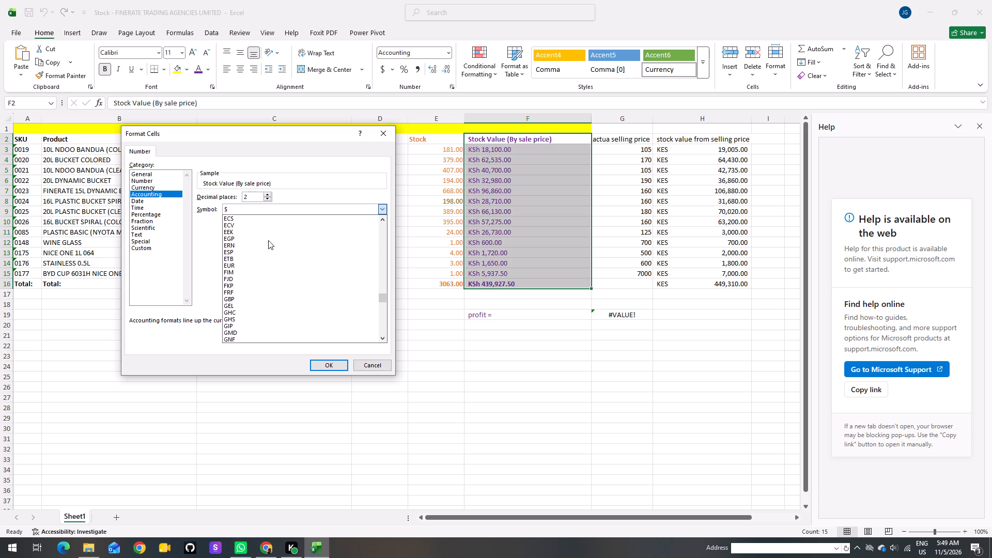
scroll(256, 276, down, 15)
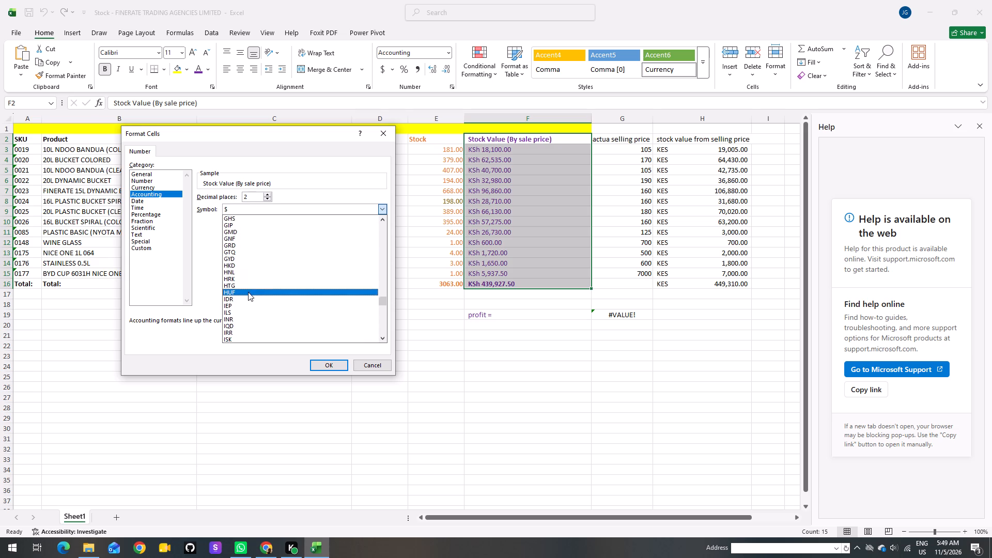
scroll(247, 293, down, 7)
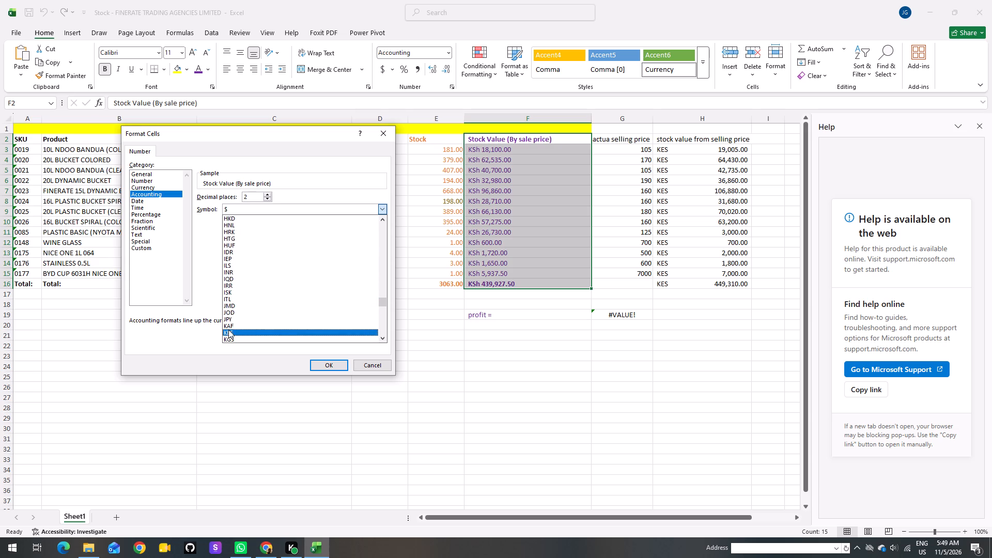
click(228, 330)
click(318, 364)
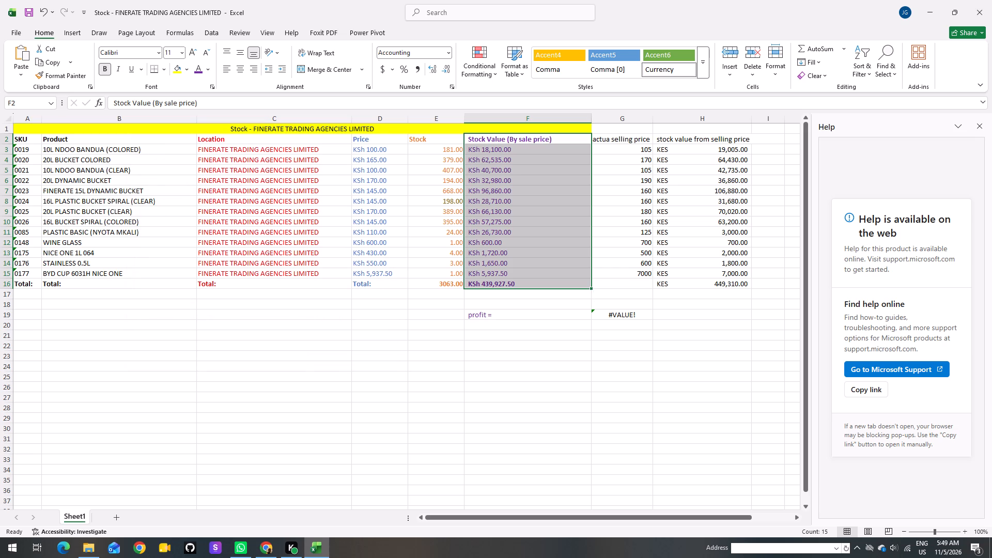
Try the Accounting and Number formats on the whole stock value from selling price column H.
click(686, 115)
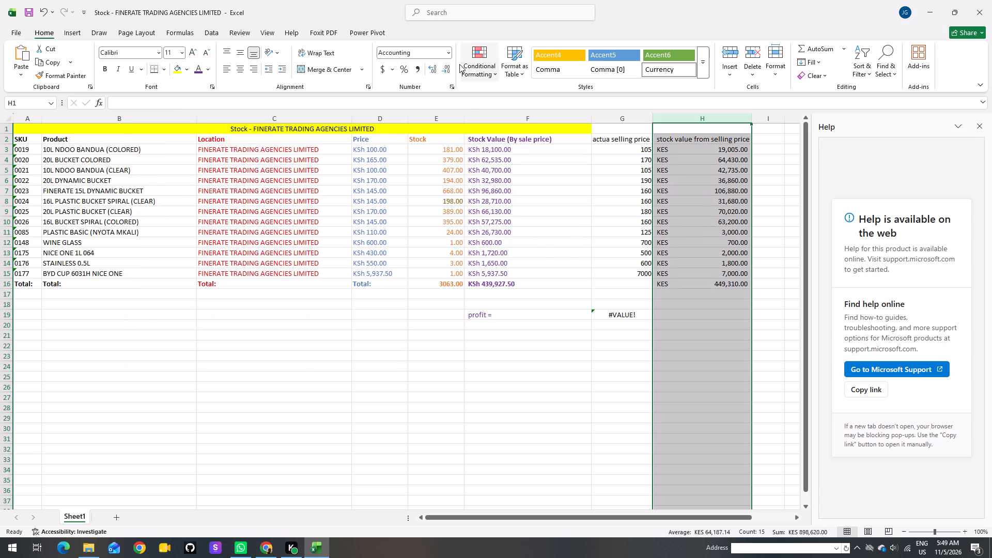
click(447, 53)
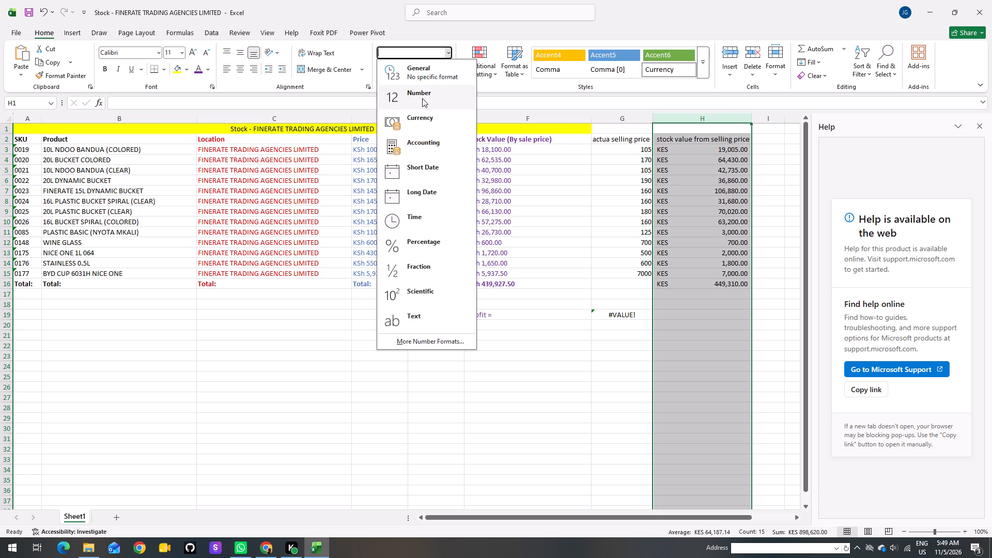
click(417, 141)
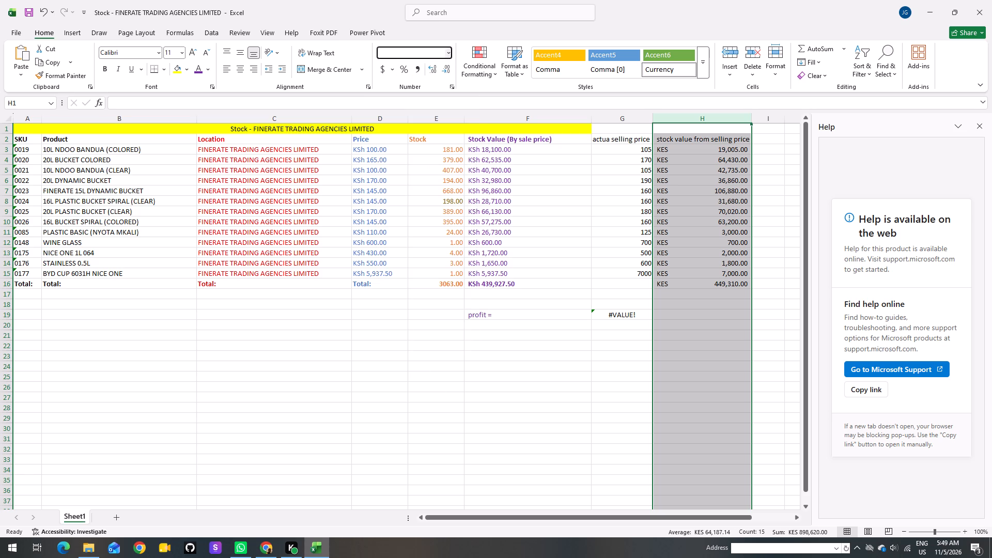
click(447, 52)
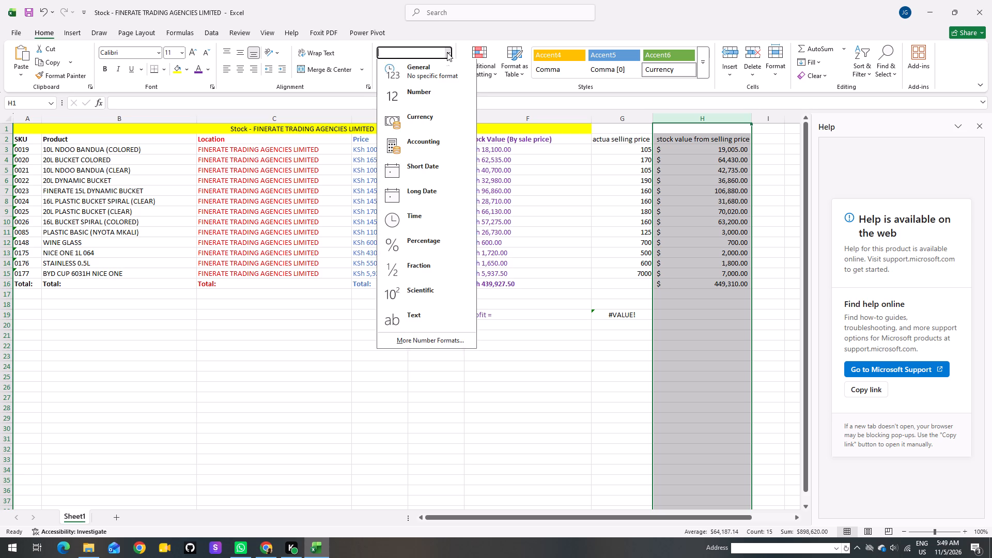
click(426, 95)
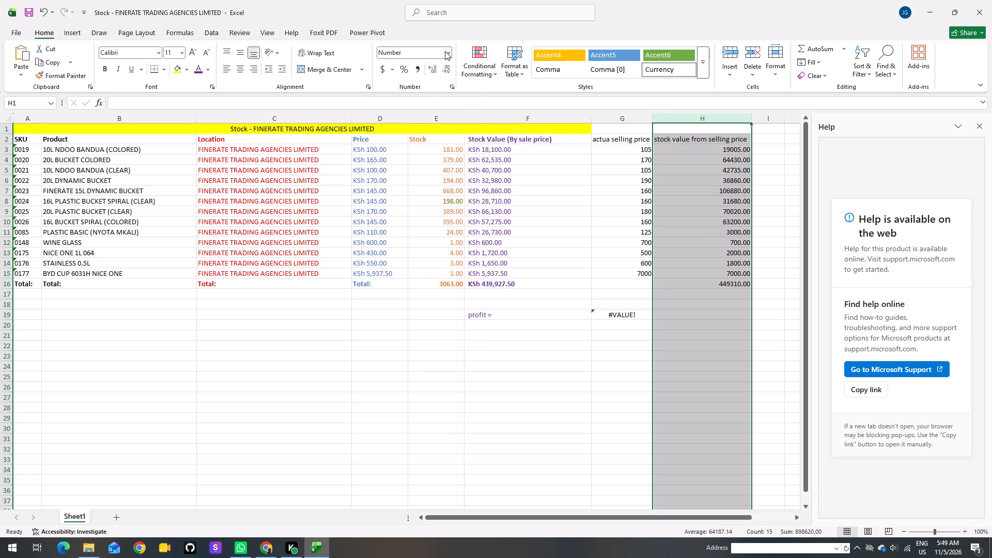
Set the number format of column H to General.
click(445, 51)
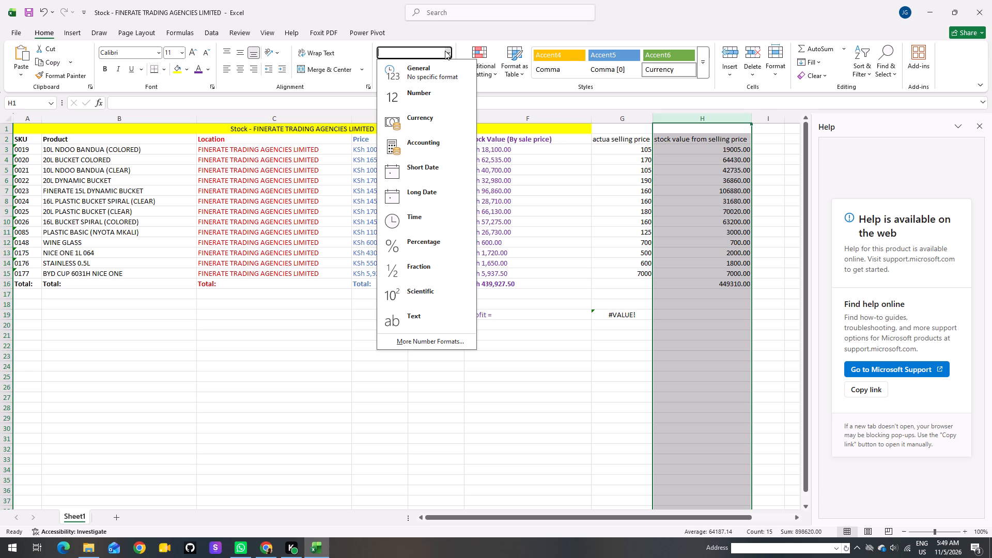
click(437, 68)
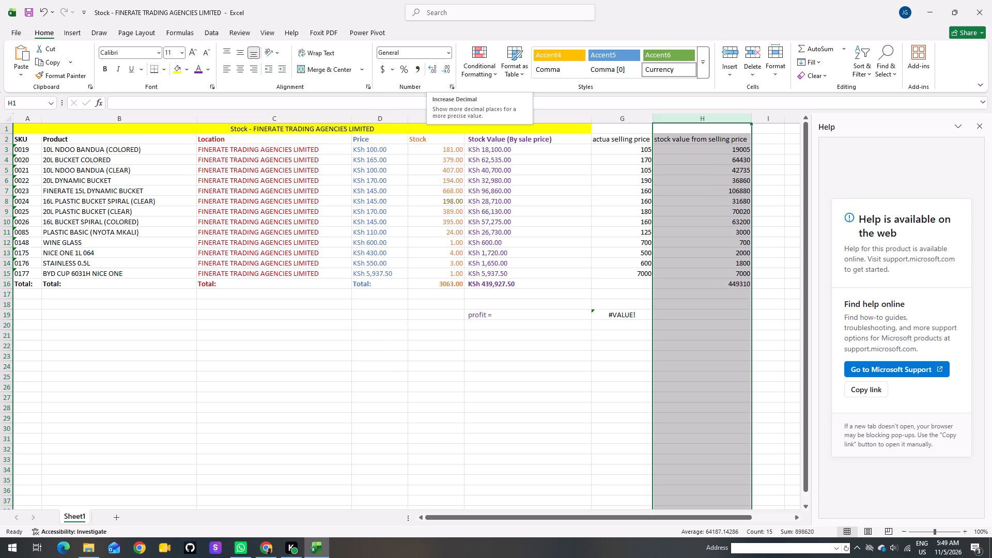
Set the number format of the whole Stock Value (By sale price) column F to General.
click(487, 118)
click(447, 53)
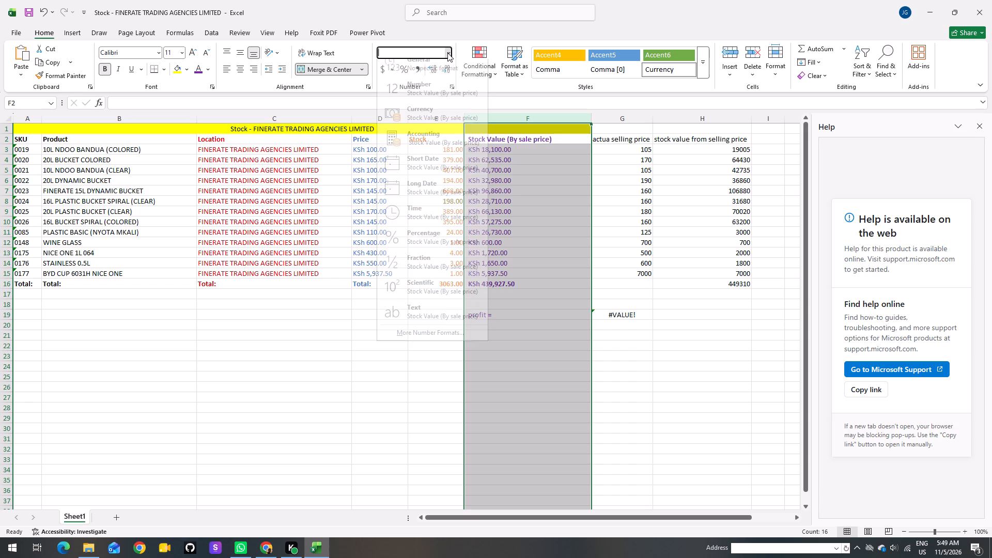
click(437, 72)
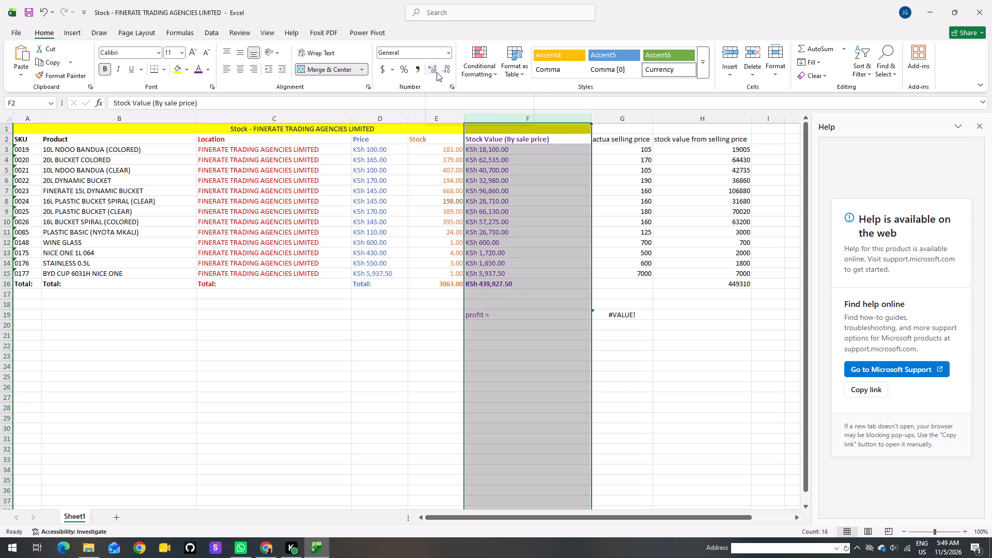
click(601, 267)
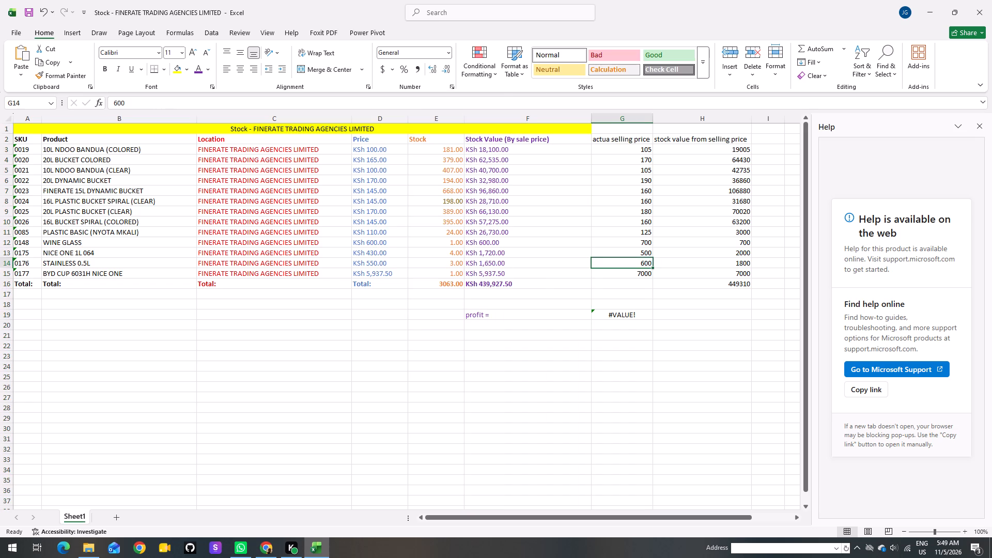
Remove the KSh prefix from Stock Value cell F3, leaving 18,100.00 as its content.
click(480, 148)
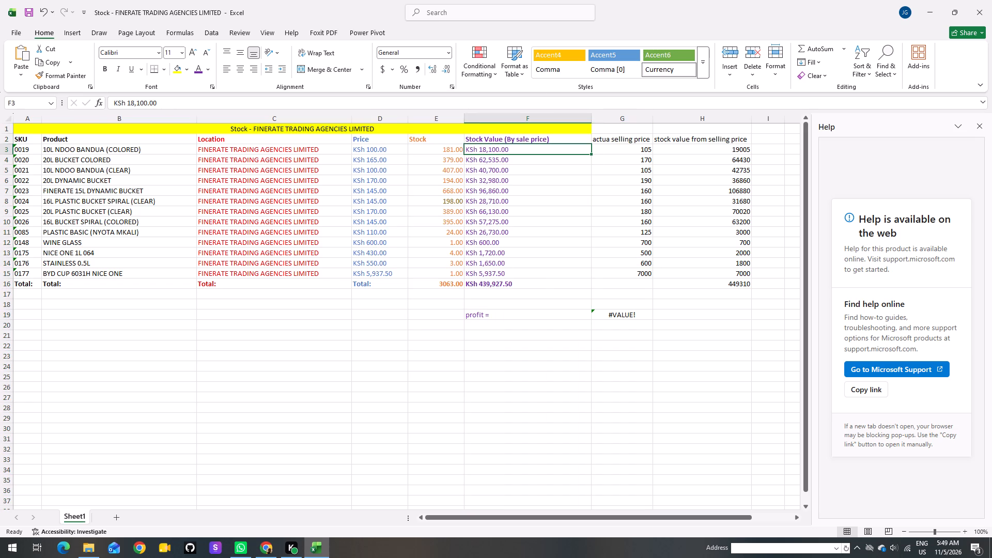
click(125, 103)
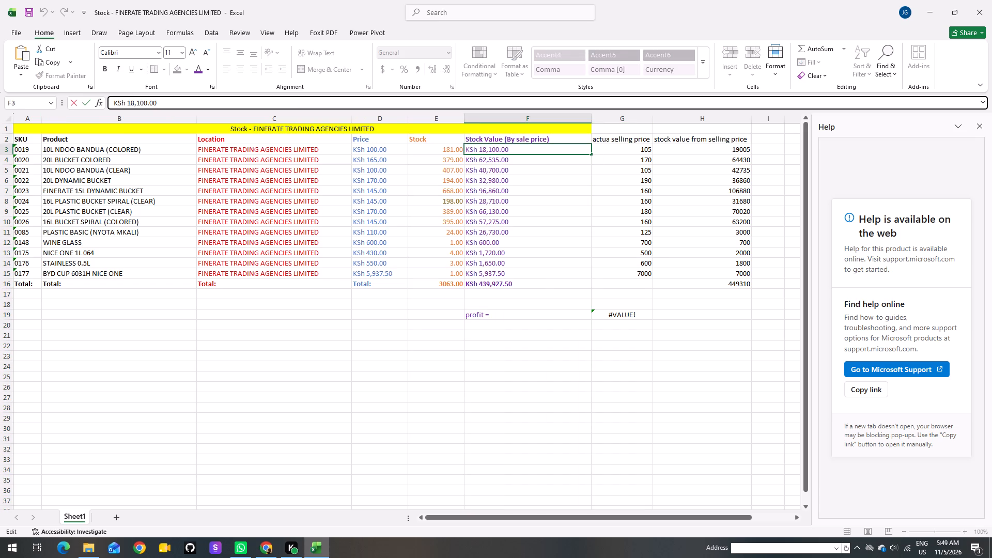
key(BackSpace)
key(BackSpace)
key(BackSpace)
key(BackSpace)
key(Down)
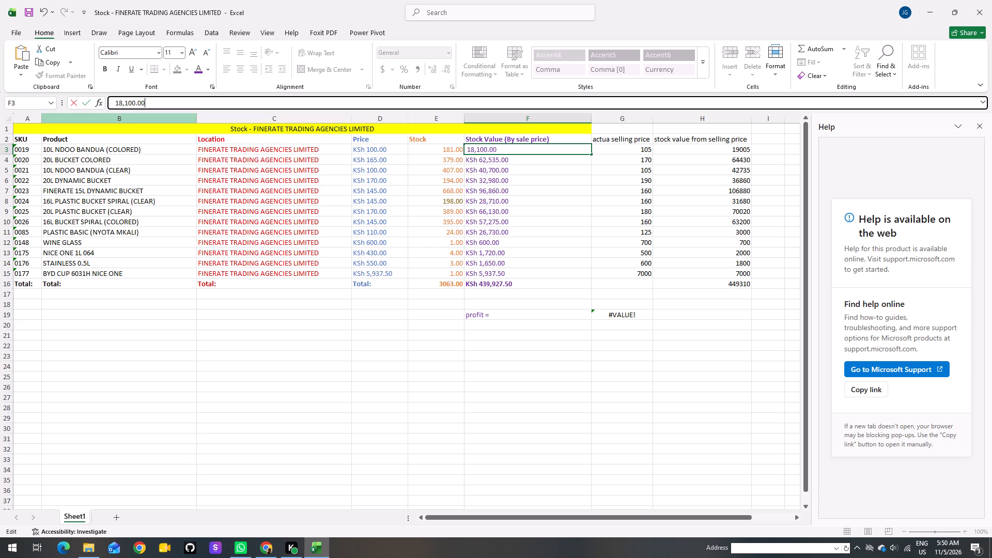
key(Return)
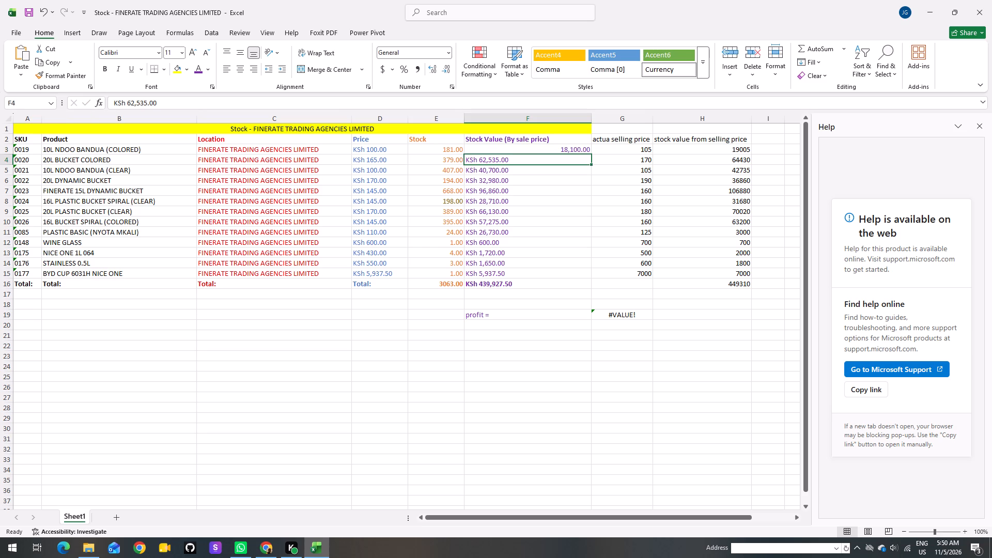
Strip the KSh prefix from Stock Value cell F4 so it holds 62,535.00.
click(130, 103)
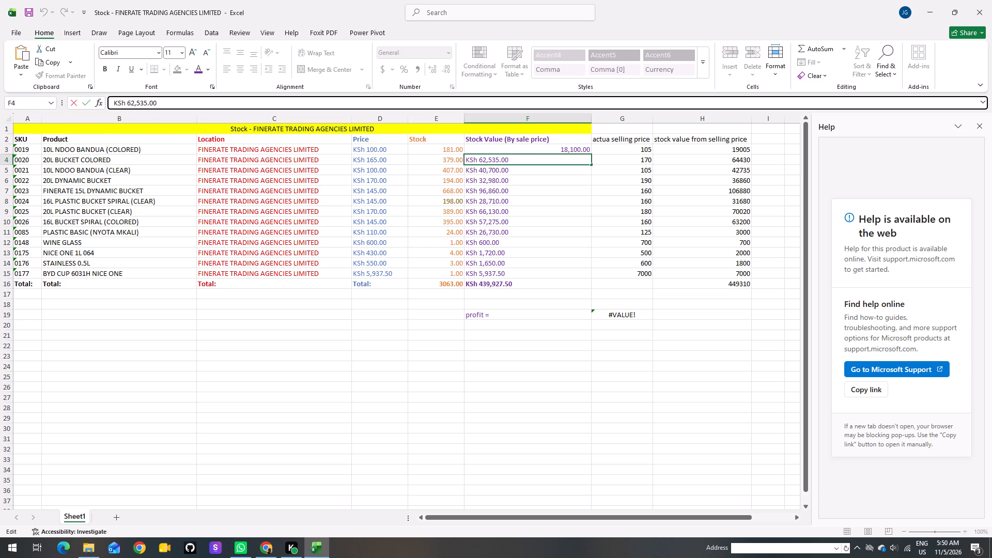
click(129, 103)
click(126, 100)
key(BackSpace)
key(BackSpace)
key(BackSpace)
key(BackSpace)
key(Return)
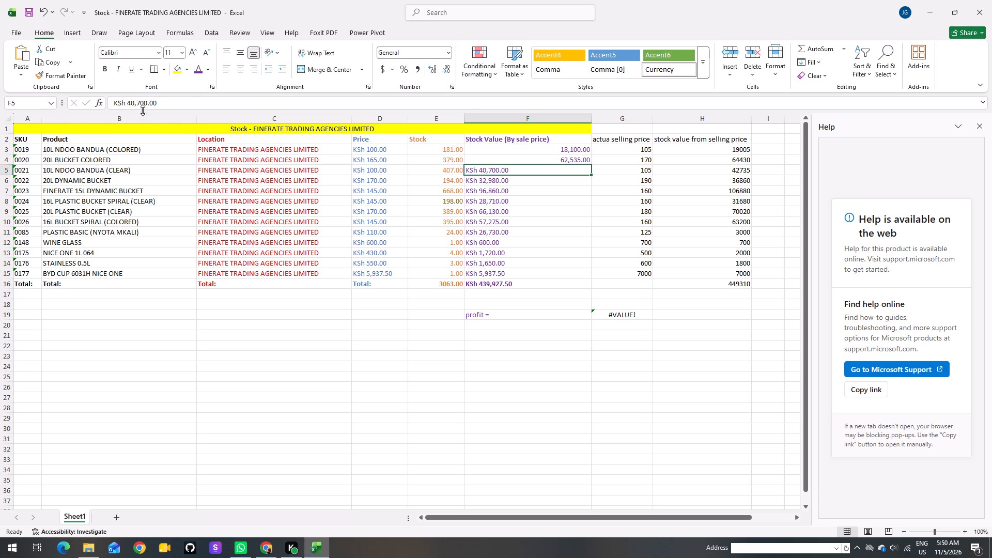
Strip the KSh prefix from Stock Value cell F5 so it holds 40,700.00.
click(130, 103)
click(129, 102)
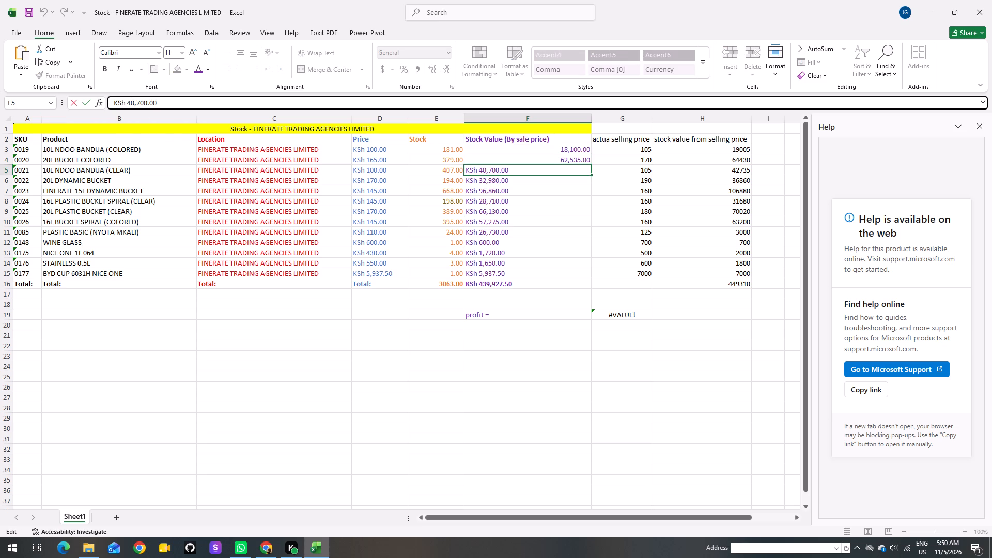
click(128, 101)
key(BackSpace)
key(BackSpace)
key(BackSpace)
key(BackSpace)
key(BackSpace)
key(Return)
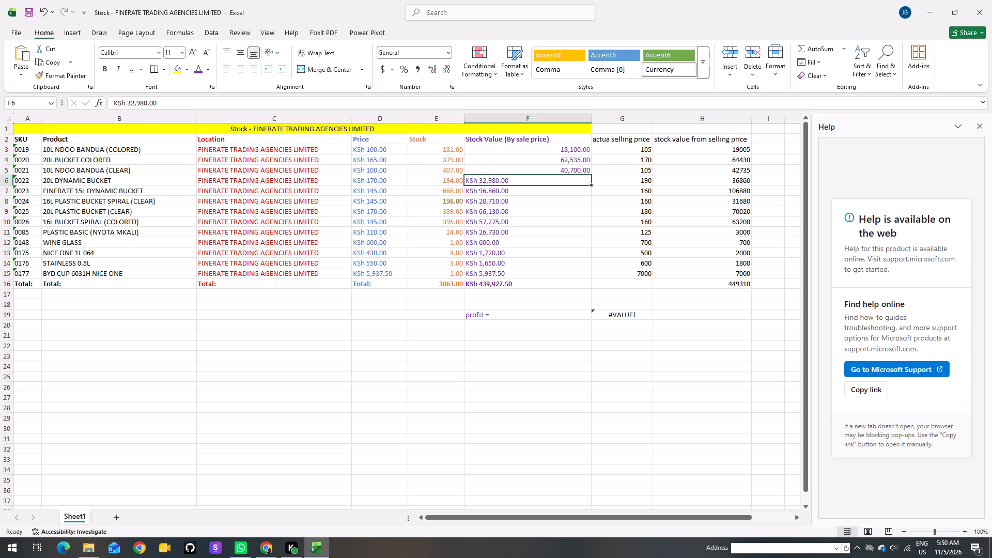
Remove the KSh prefix from Stock Value cells F6 and F7, leaving 32,980.00 and 96,860.00.
click(128, 100)
key(BackSpace)
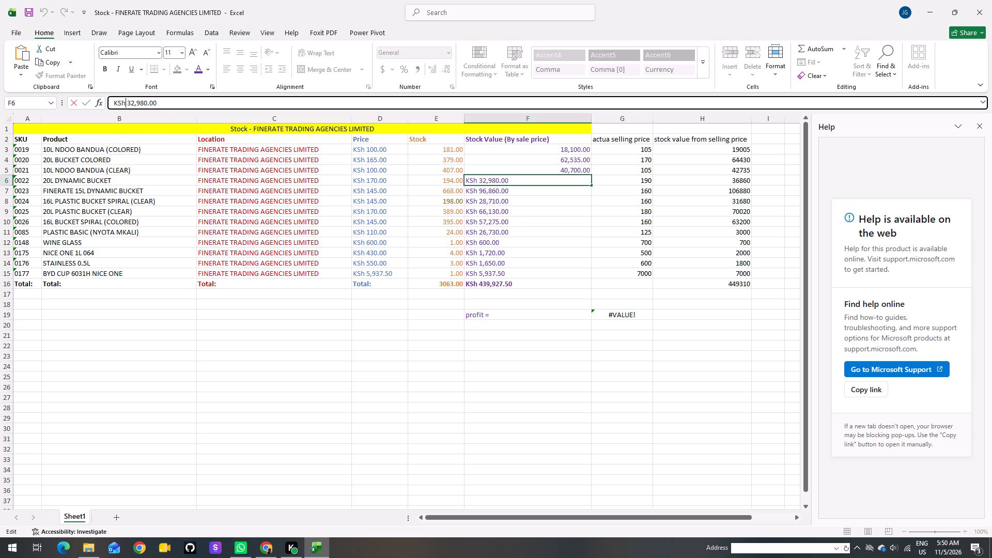
key(BackSpace)
key(BackSpace)
key(BackSpace)
key(Return)
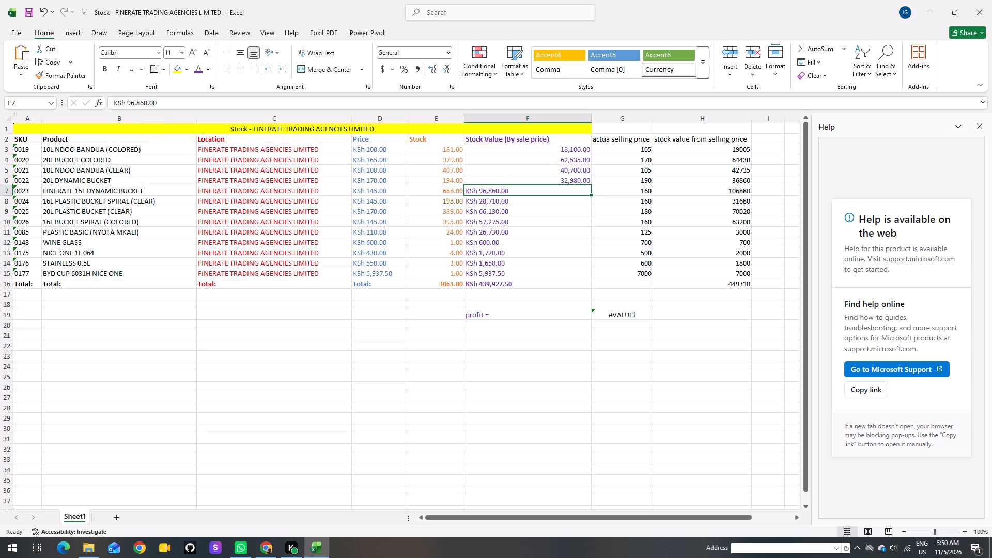
click(128, 101)
key(BackSpace)
key(BackSpace)
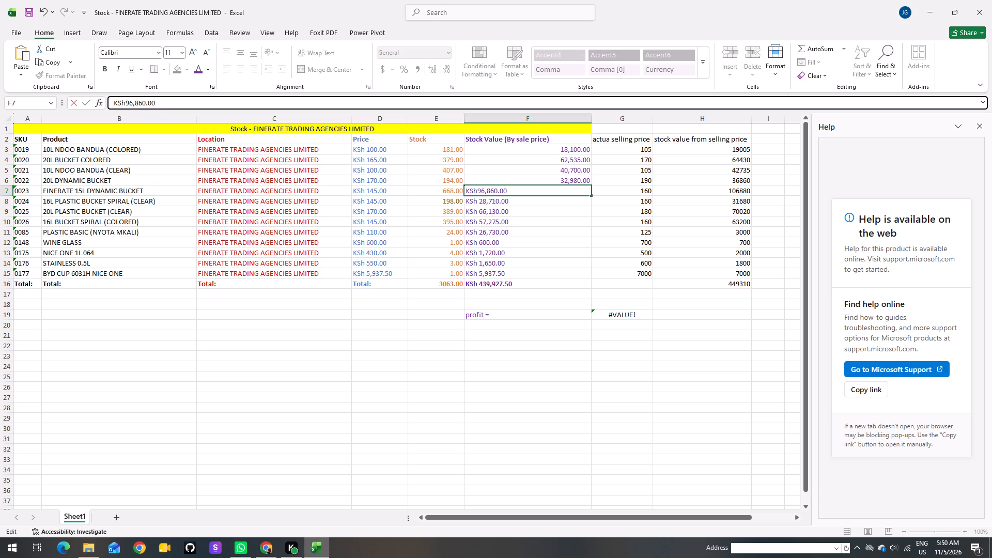
key(BackSpace)
key(BackSpace)
key(Return)
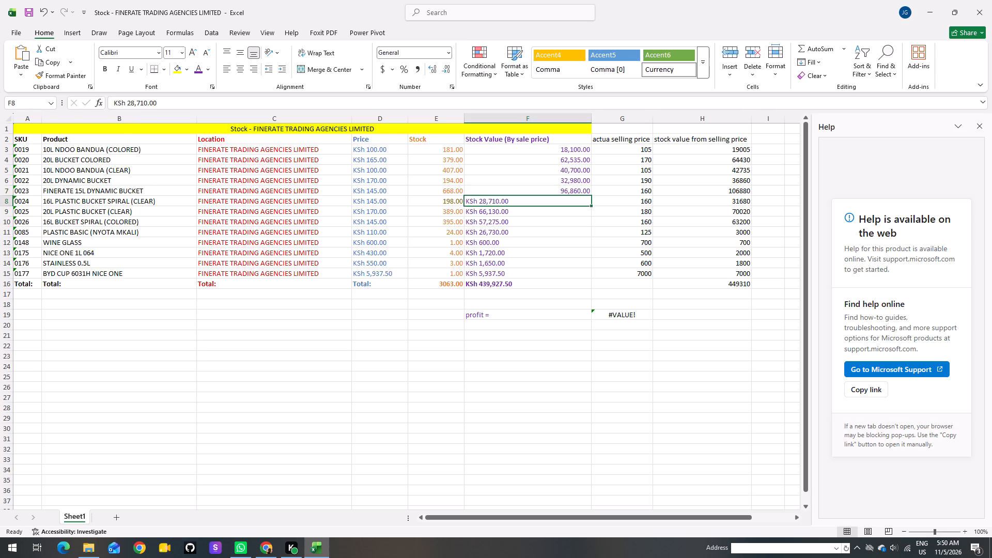
Remove the KSh prefix from Stock Value cells F8 and F9, leaving 28,710.00 and 66,130.00.
click(128, 101)
key(BackSpace)
key(BackSpace)
key(BackSpace)
key(BackSpace)
key(Return)
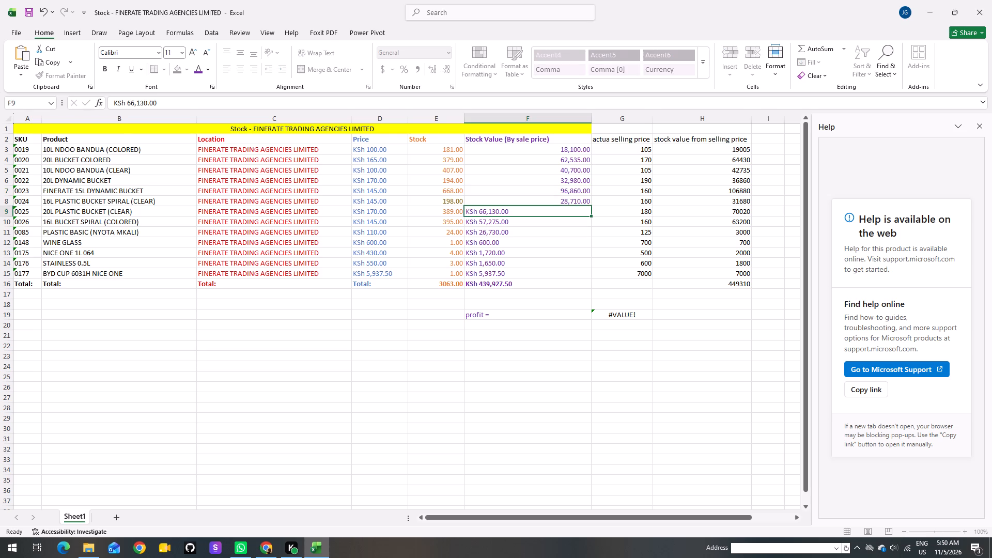
click(126, 101)
key(BackSpace)
key(BackSpace)
key(BackSpace)
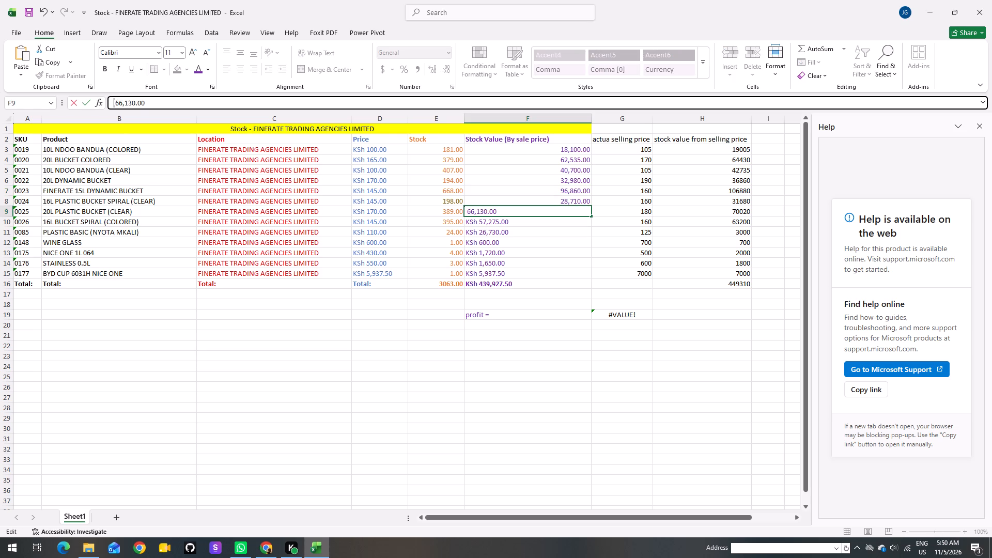
key(BackSpace)
key(Return)
Remove the KSh prefix from Stock Value cells F10 and F11, leaving 57,275.00 and 26,730.00.
click(125, 105)
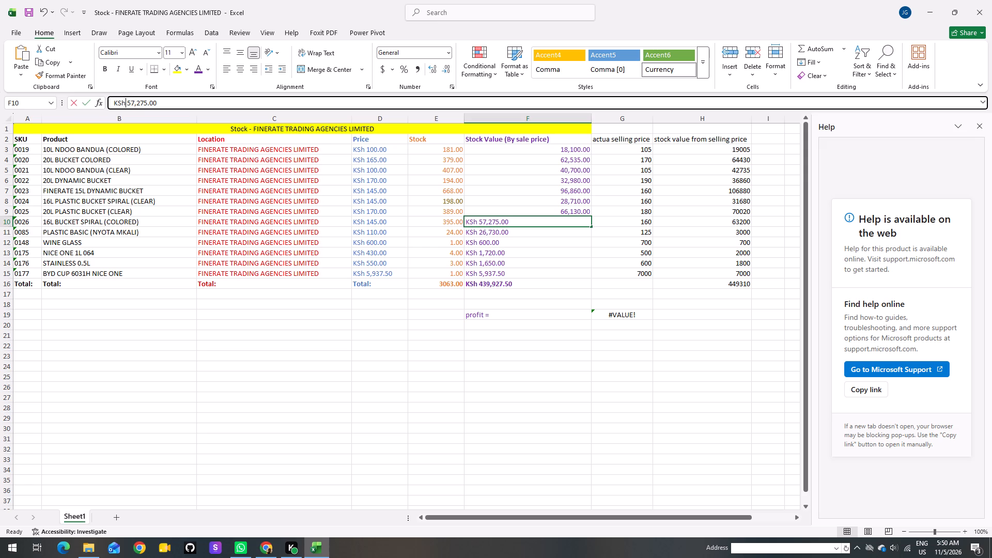
click(126, 102)
key(BackSpace)
key(BackSpace)
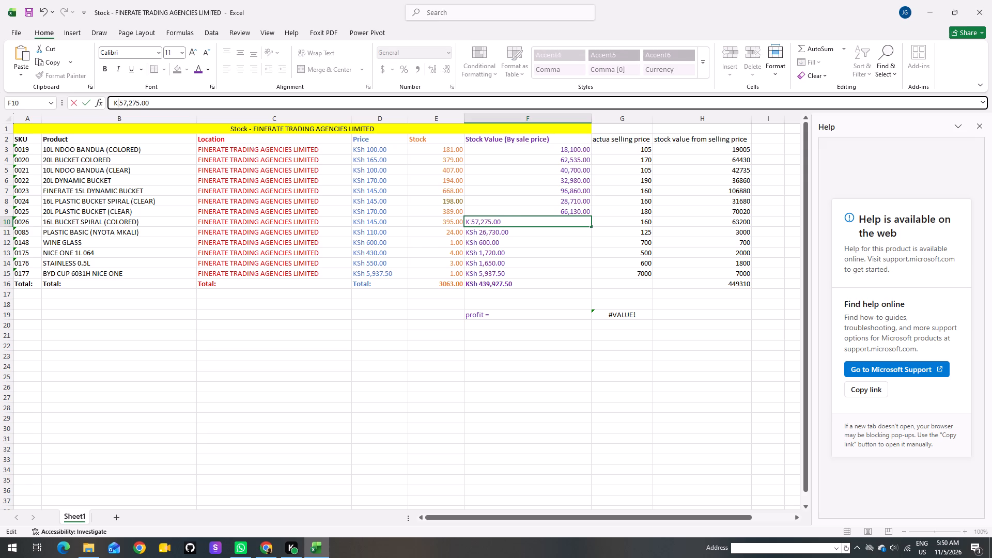
key(BackSpace)
key(Return)
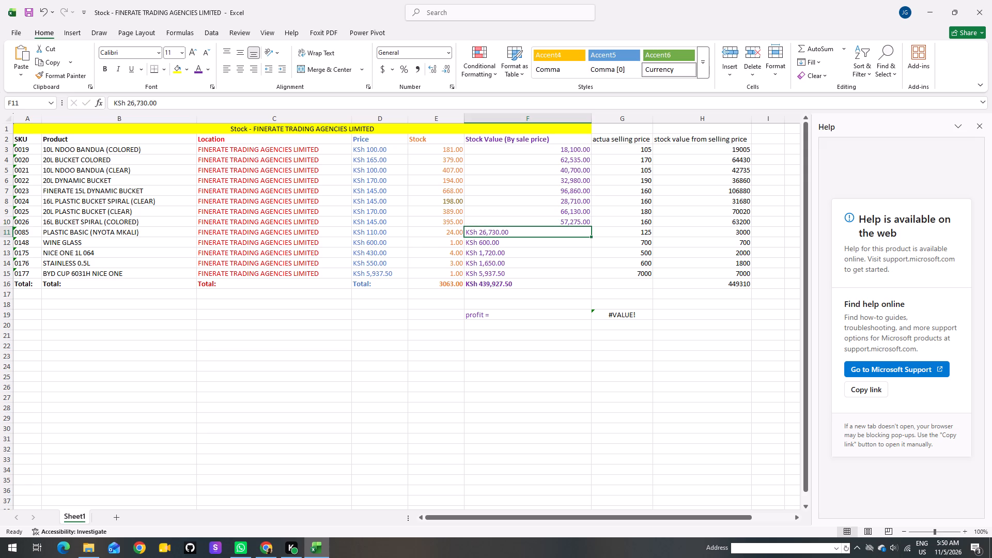
click(127, 102)
key(BackSpace)
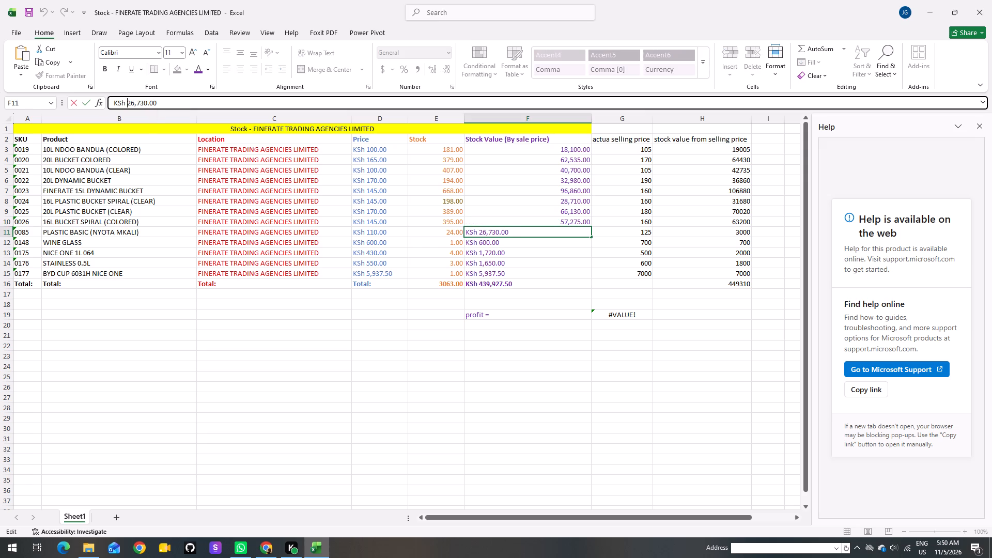
key(BackSpace)
key(BackSpace)
key(BackSpace)
key(Return)
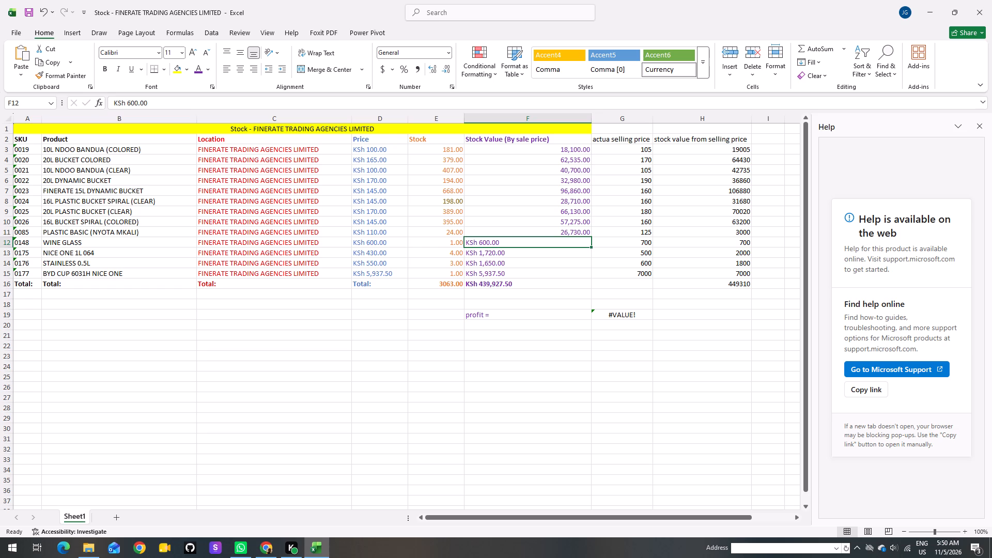
Remove the KSh prefix from Stock Value cells F12 and F13, leaving 600.00 and 1,720.00.
click(125, 102)
key(BackSpace)
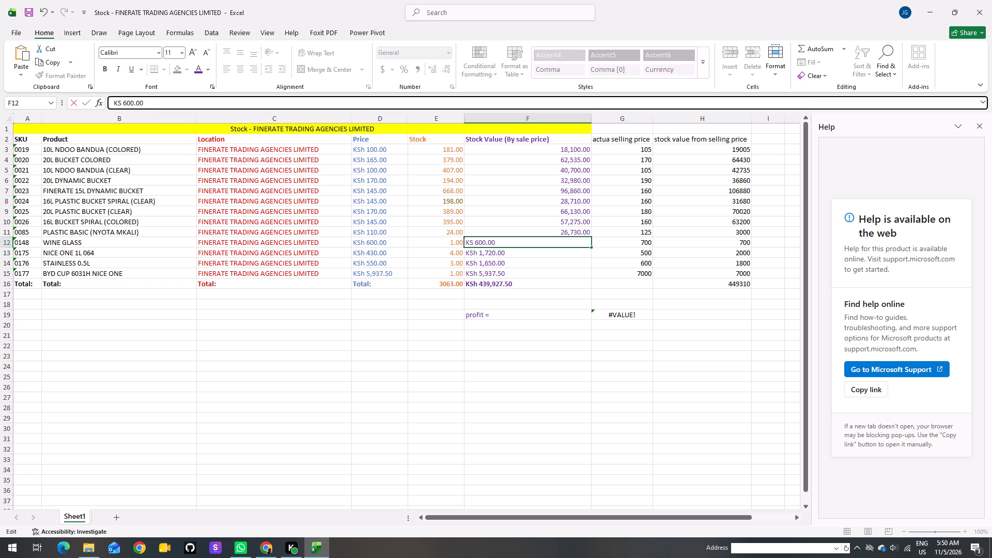
key(BackSpace)
key(BackSpace)
key(BackSpace)
key(Return)
click(127, 102)
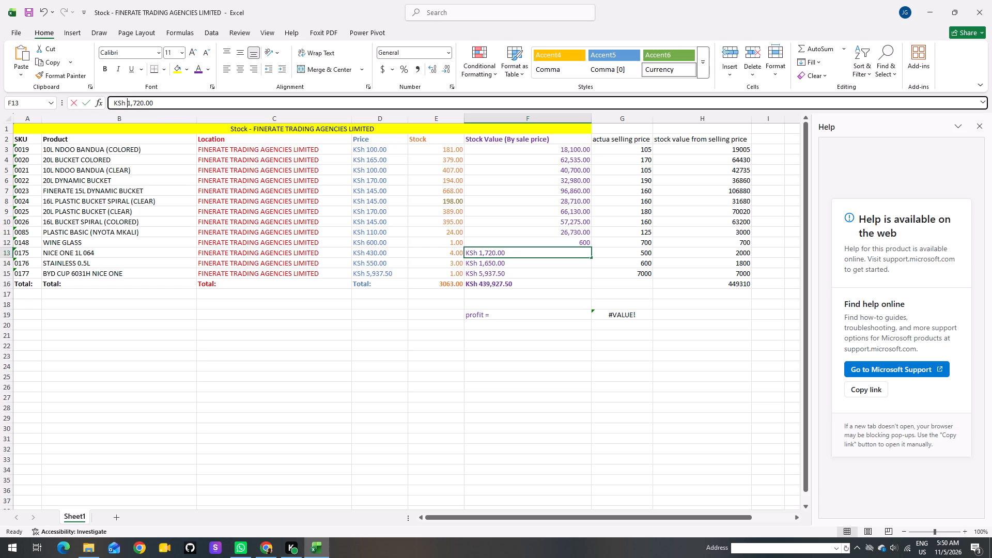
key(BackSpace)
key(BackSpace)
key(BackSpace)
key(BackSpace)
key(BackSpace)
key(Return)
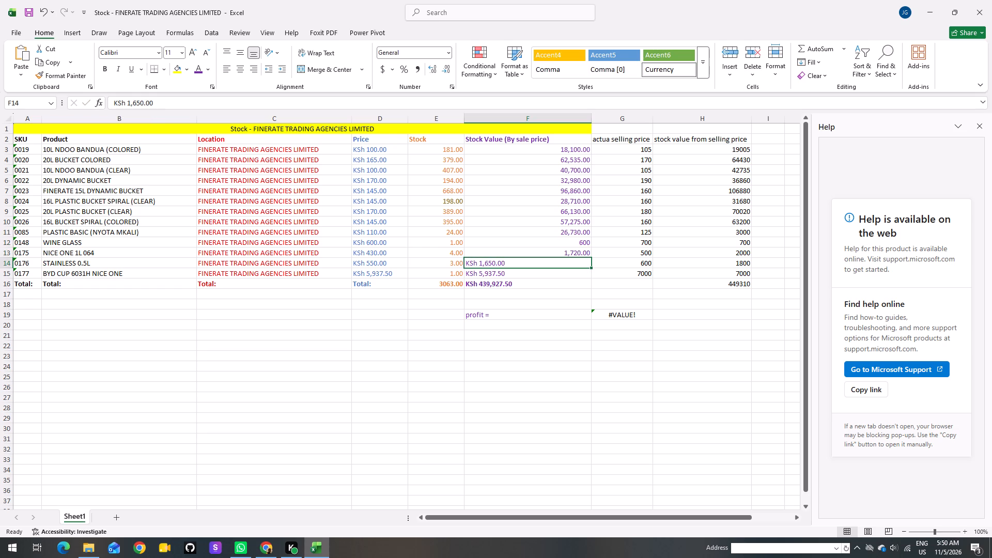
Remove the KSh prefix from Stock Value cells F14 and F15, leaving 1,650.00 and 5,937.50.
click(127, 102)
key(BackSpace)
key(BackSpace)
key(BackSpace)
key(BackSpace)
key(BackSpace)
key(Return)
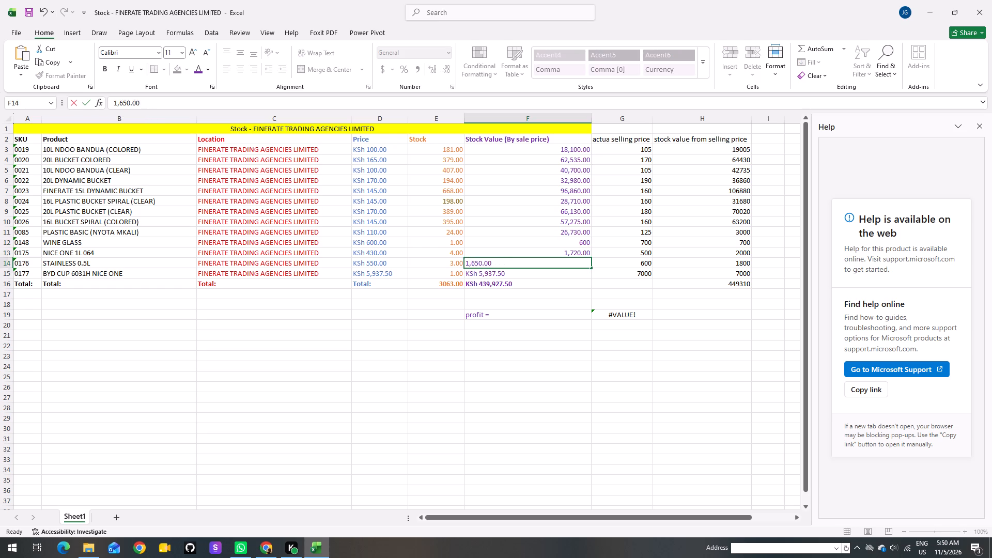
click(127, 102)
key(BackSpace)
key(BackSpace)
key(BackSpace)
key(BackSpace)
key(BackSpace)
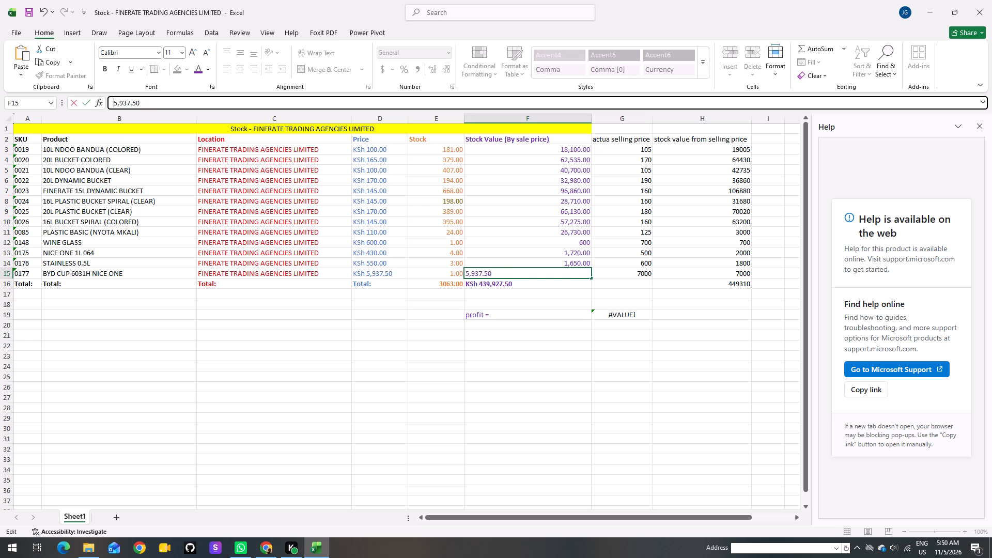
key(Return)
Remove the KSh prefix from the Stock Value total in F16, leaving 439,927.50.
click(127, 102)
key(BackSpace)
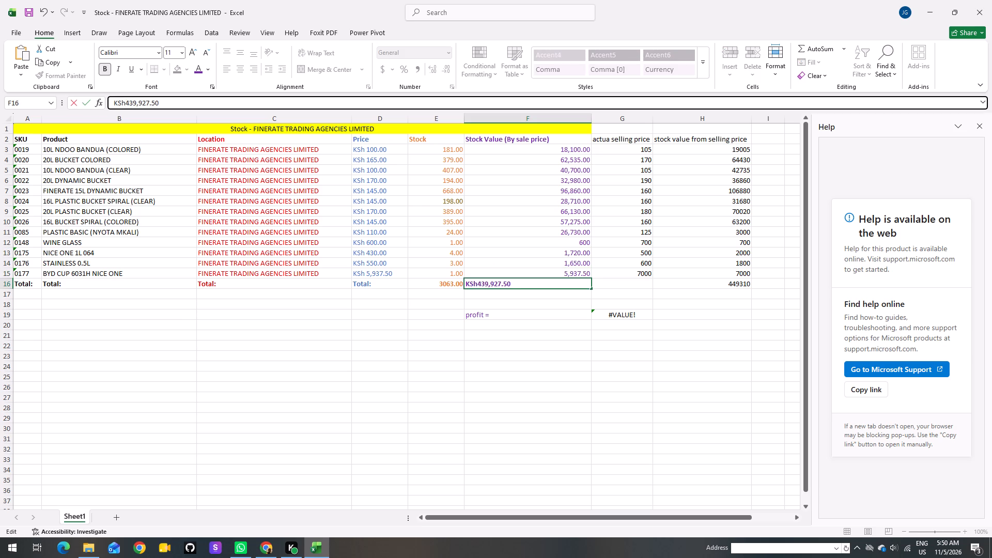
key(BackSpace)
key(BackSpace)
key(BackSpace)
key(BackSpace)
key(Return)
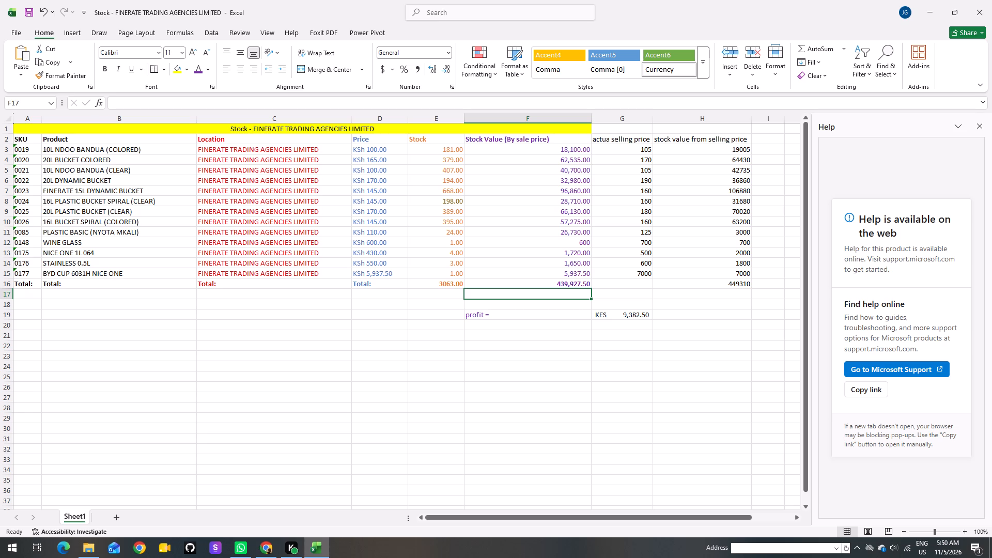
Format the profit result in G19 as bold, italic and underlined.
click(633, 319)
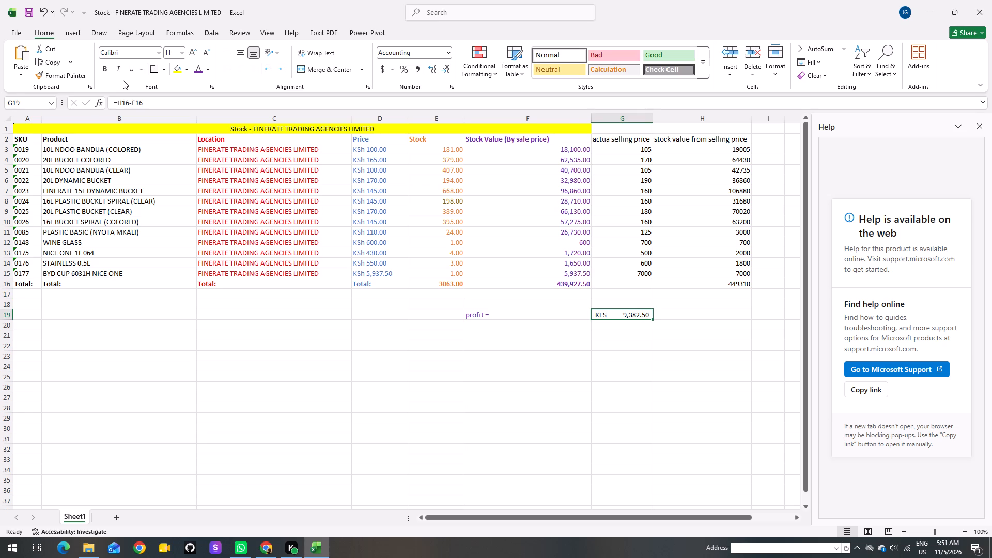
click(106, 68)
click(115, 70)
click(128, 72)
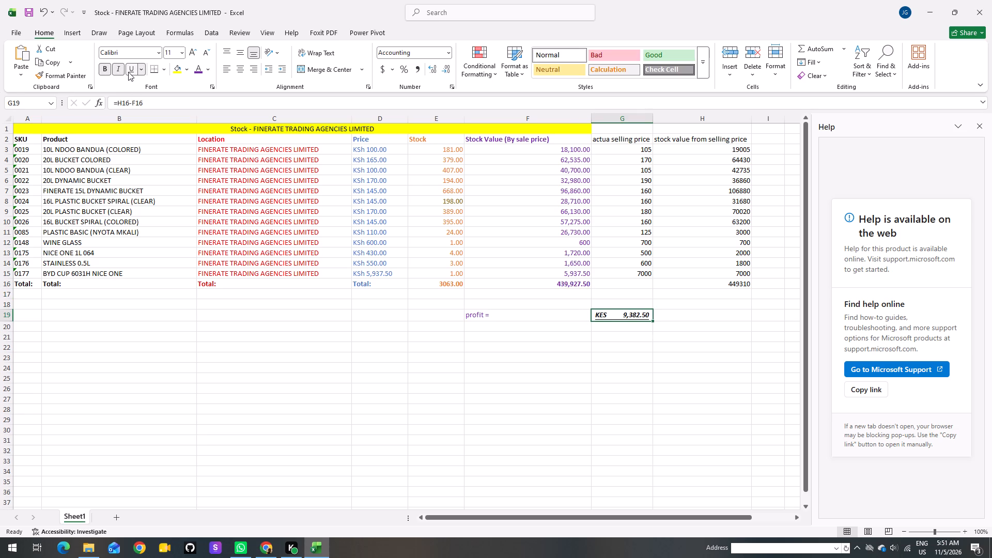
click(748, 302)
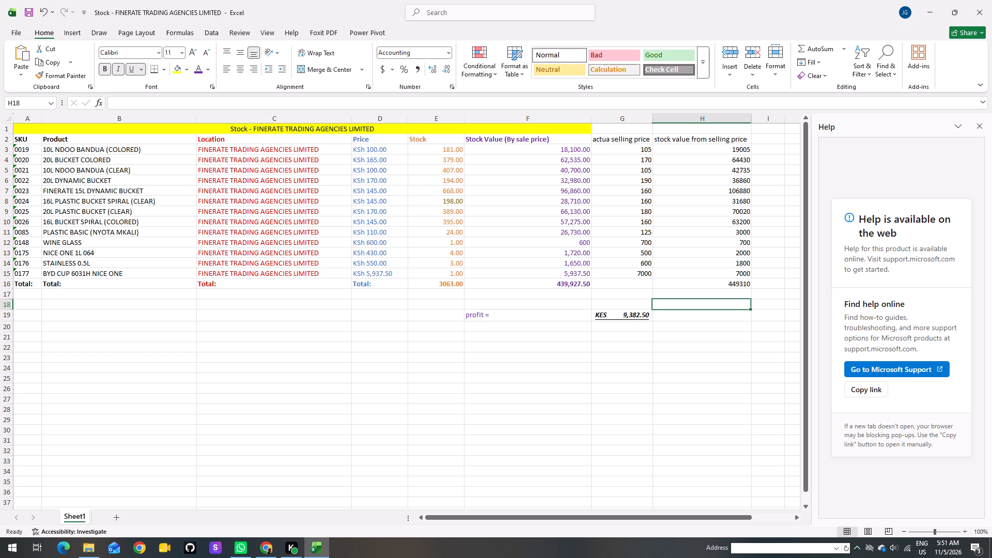
Enter the header "selling price - stock prise" in I2, close the Help pane and widen column I to fit.
click(772, 139)
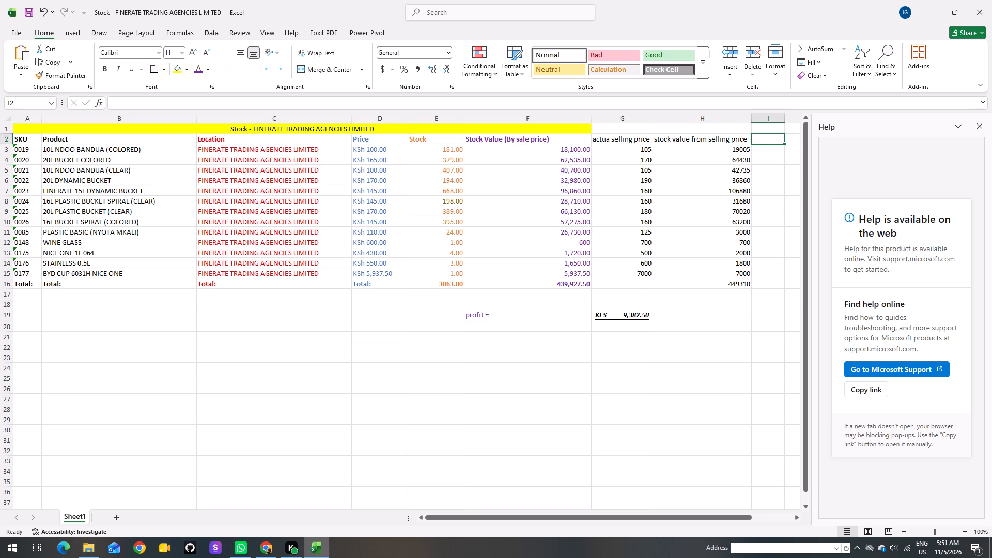
text(selling price - stock prise)
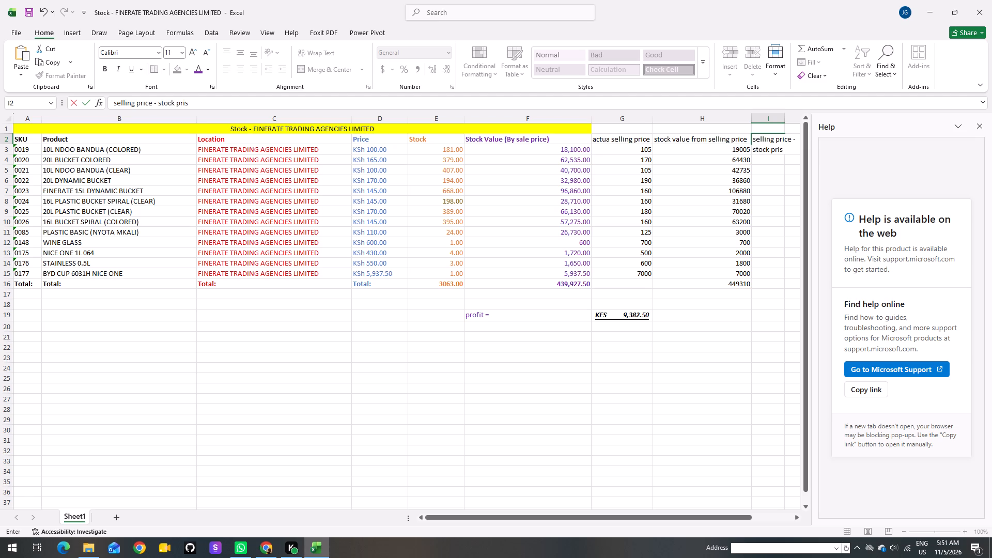
key(Return)
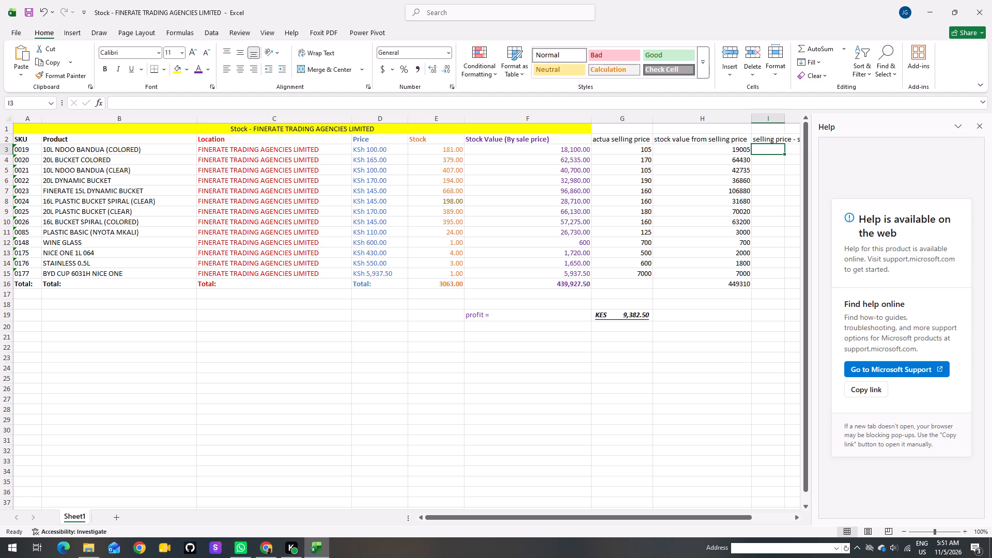
click(979, 125)
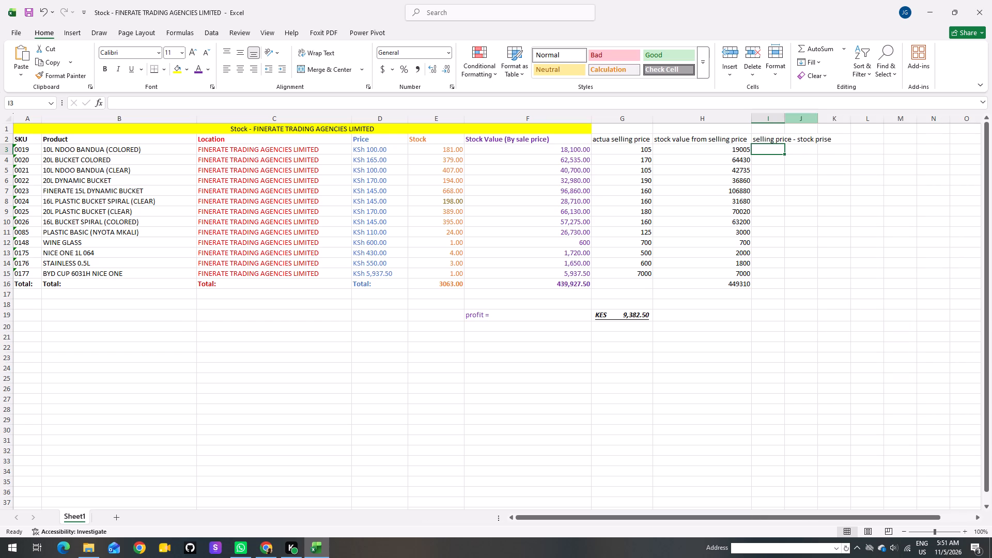
double_click(784, 119)
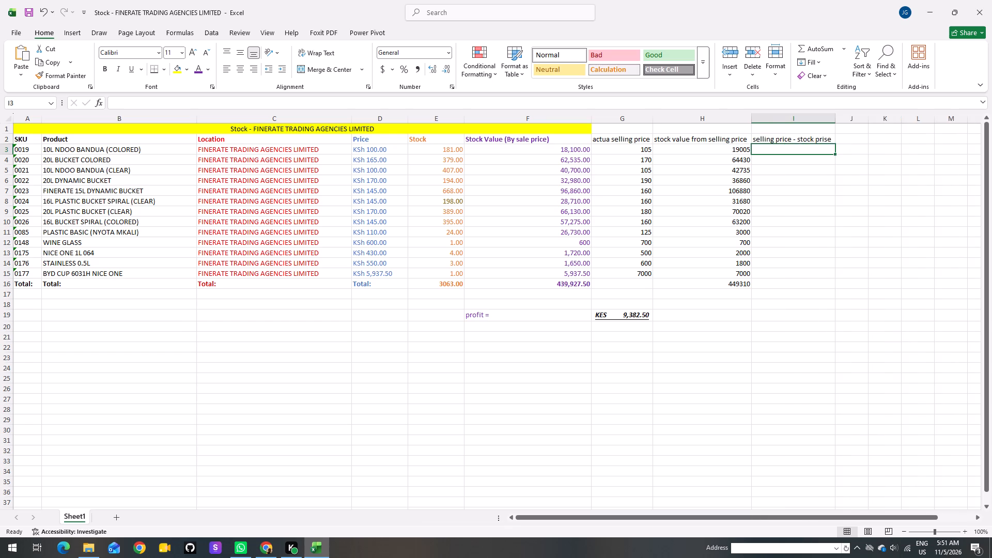
Enter the formula =H3-F3 in I3 to subtract the stock value from the selling-price stock value.
click(763, 147)
key(equal)
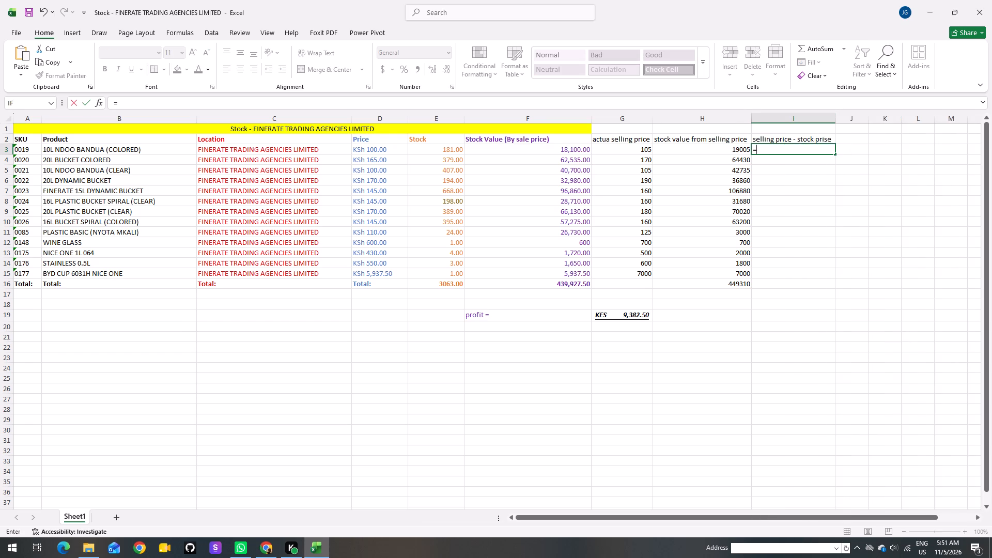
click(739, 151)
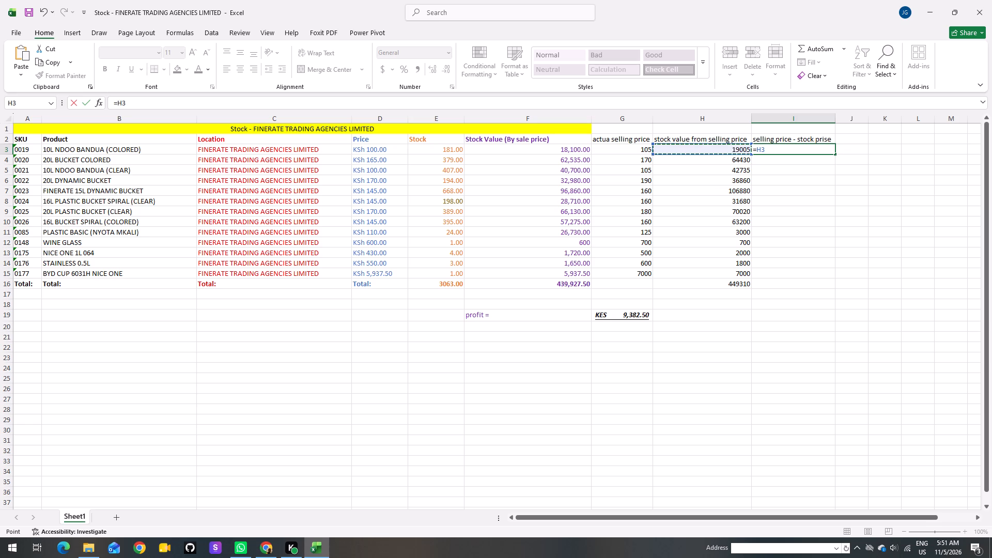
key(minus)
click(584, 151)
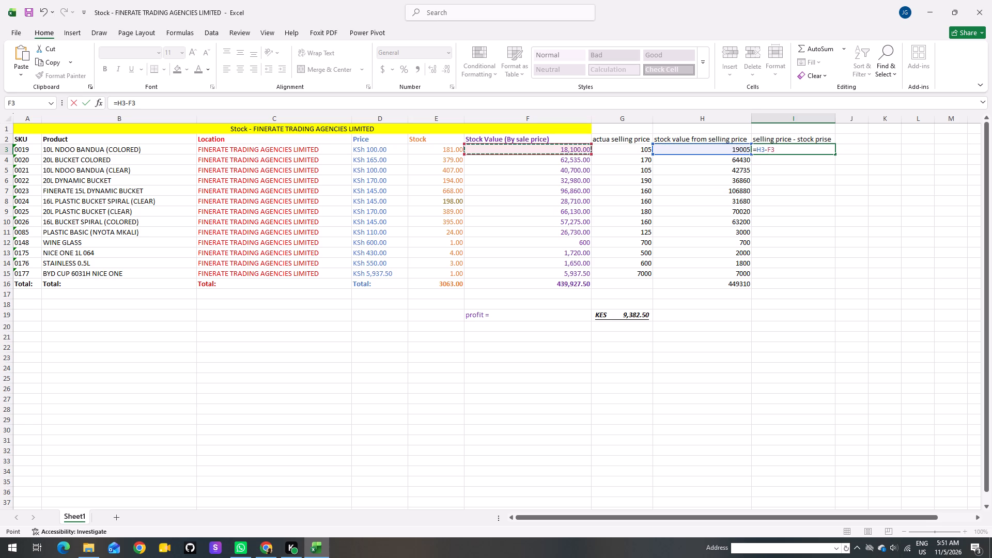
key(Return)
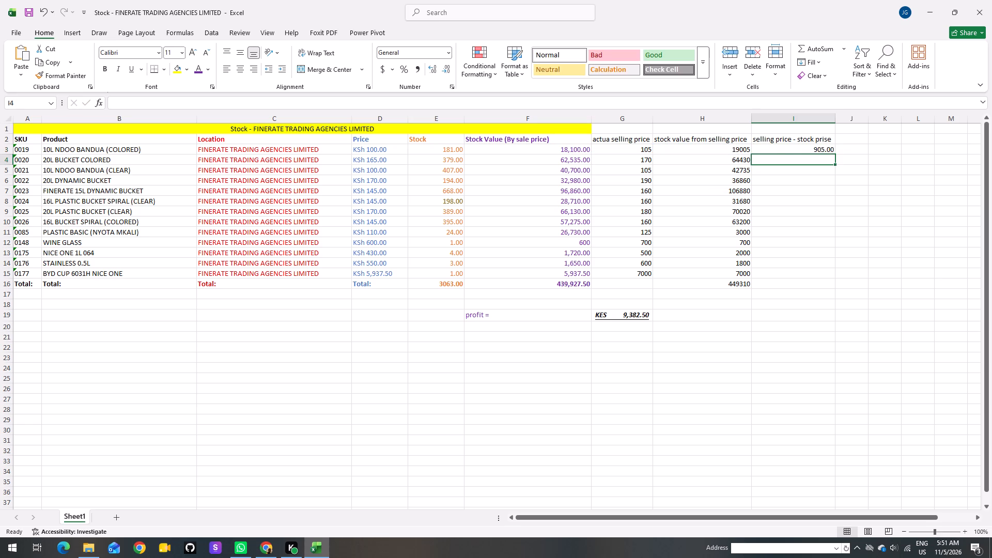
Fill the difference formula from I3 down through I15 for all remaining products.
drag(834, 165, 831, 190)
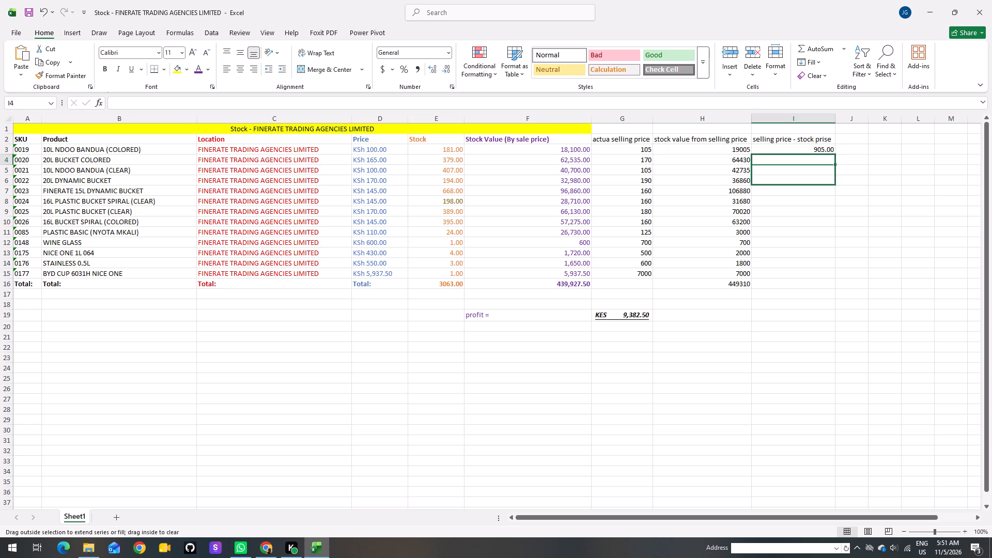
drag(831, 190, 836, 274)
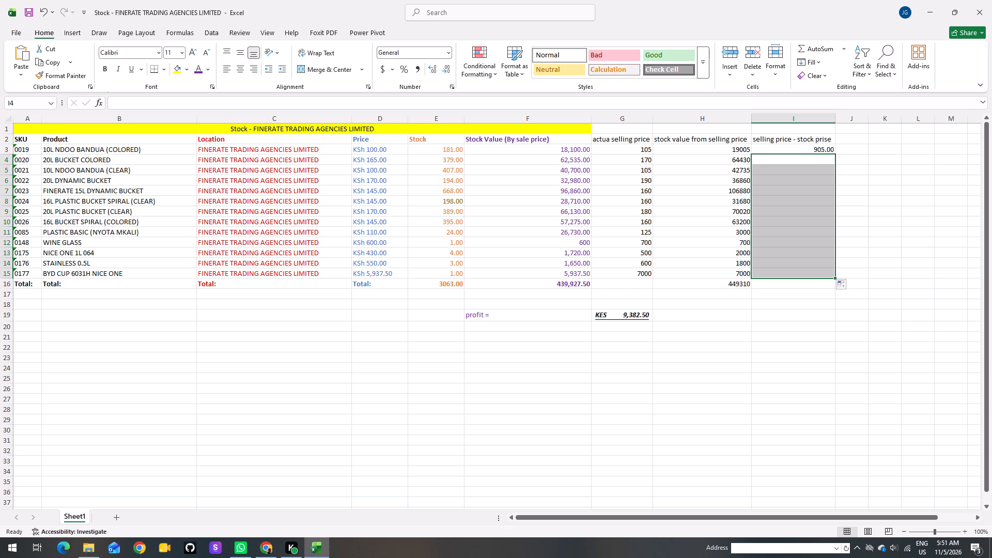
click(822, 149)
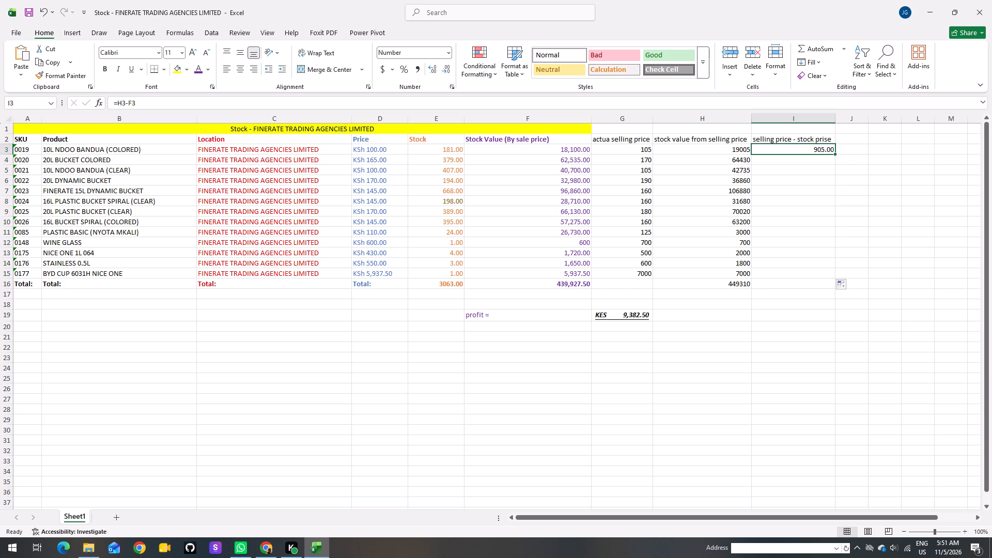
drag(833, 154, 840, 283)
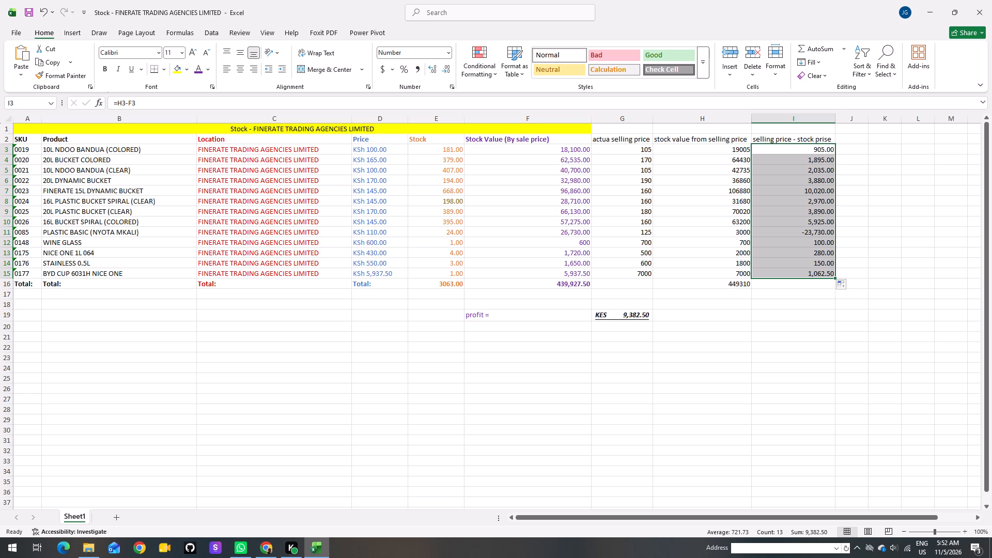
click(869, 269)
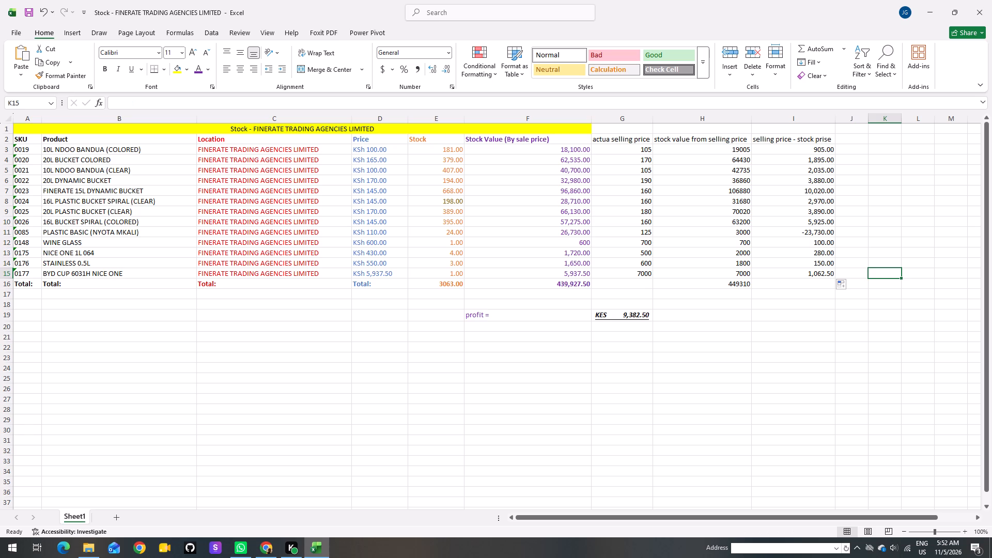
Set the Stock quantity of PLASTIC BASIC (NYOTA MKALI) in E11 to 240.
click(743, 234)
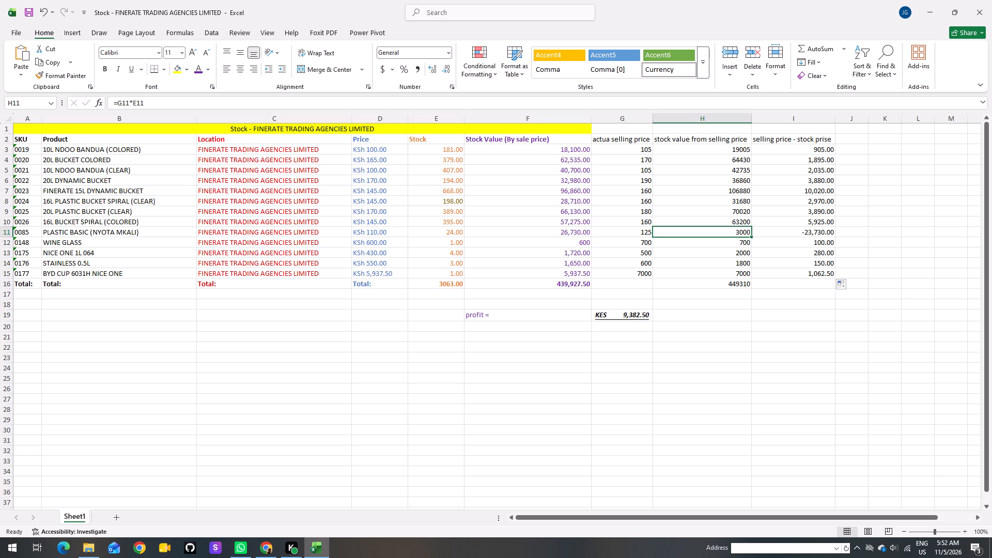
click(450, 233)
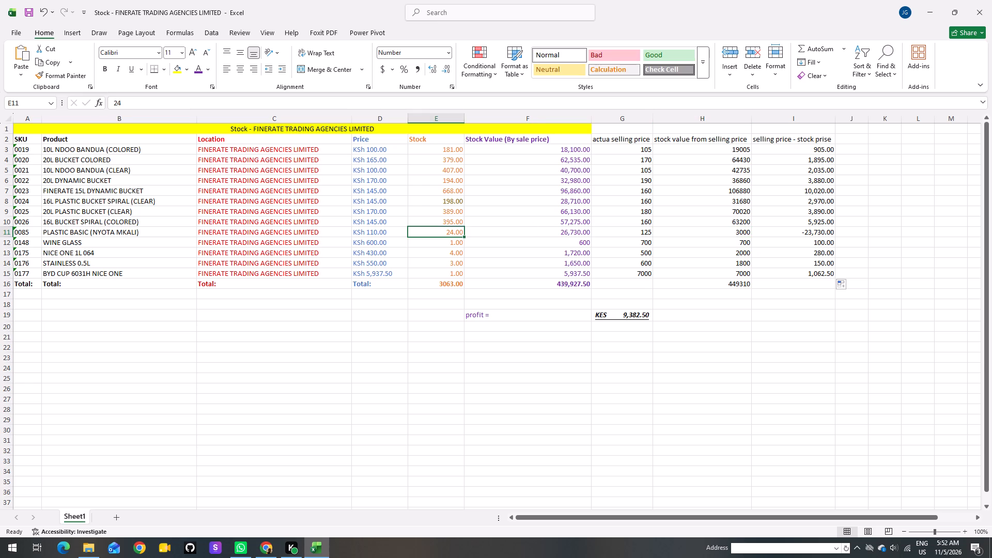
text(24)
key(0)
click(516, 282)
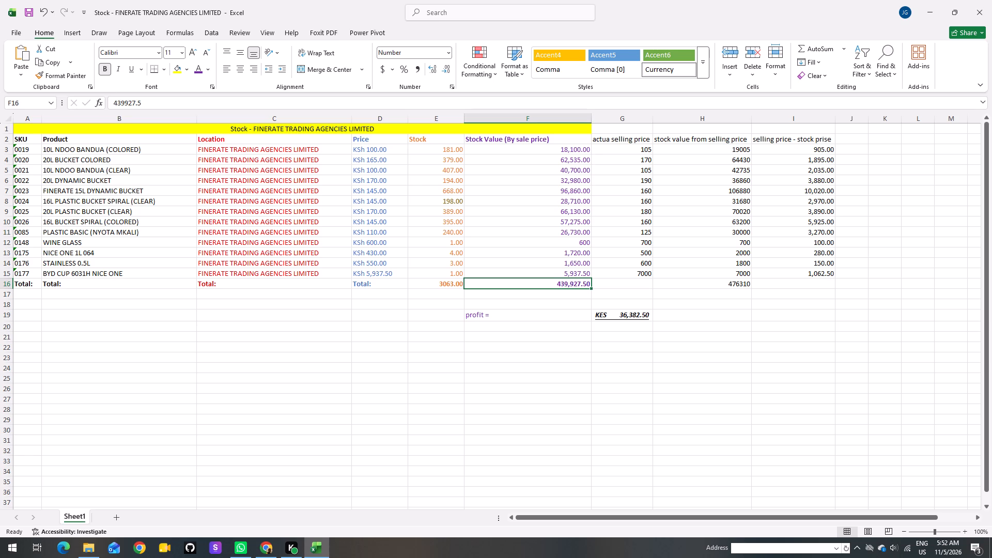
Total the selling-price-minus-stock-price differences I3 to I15 in I16 with AutoSum.
drag(825, 148, 830, 257)
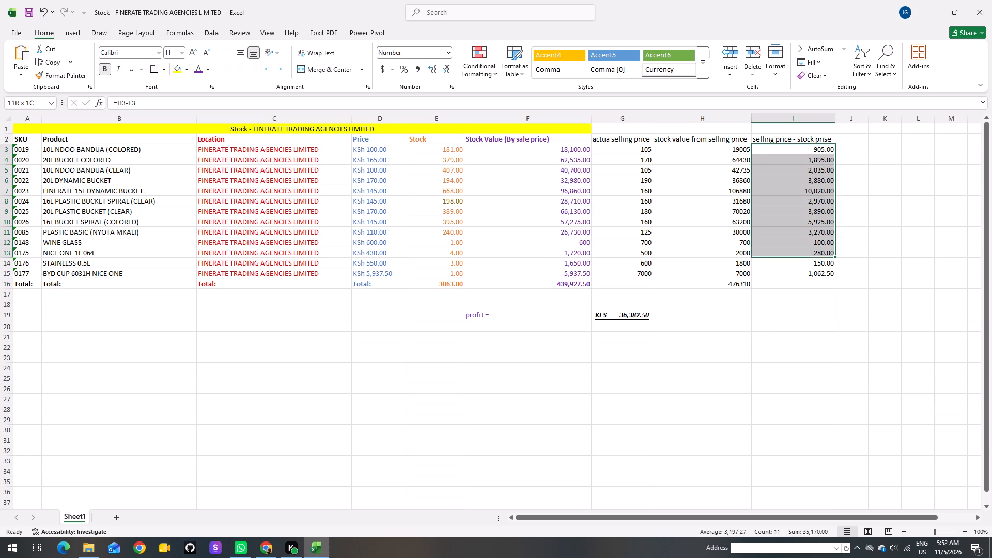
drag(830, 257, 832, 270)
click(811, 50)
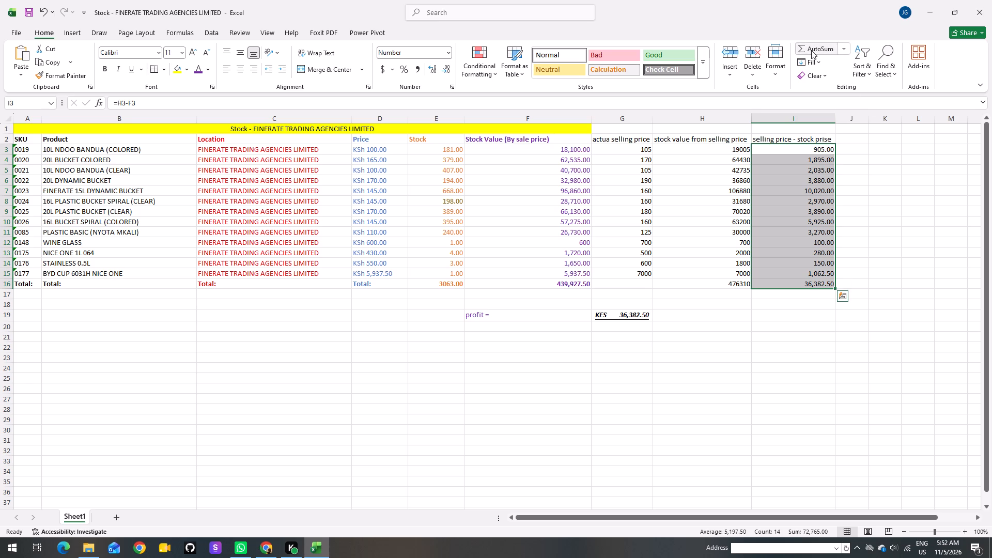
click(786, 327)
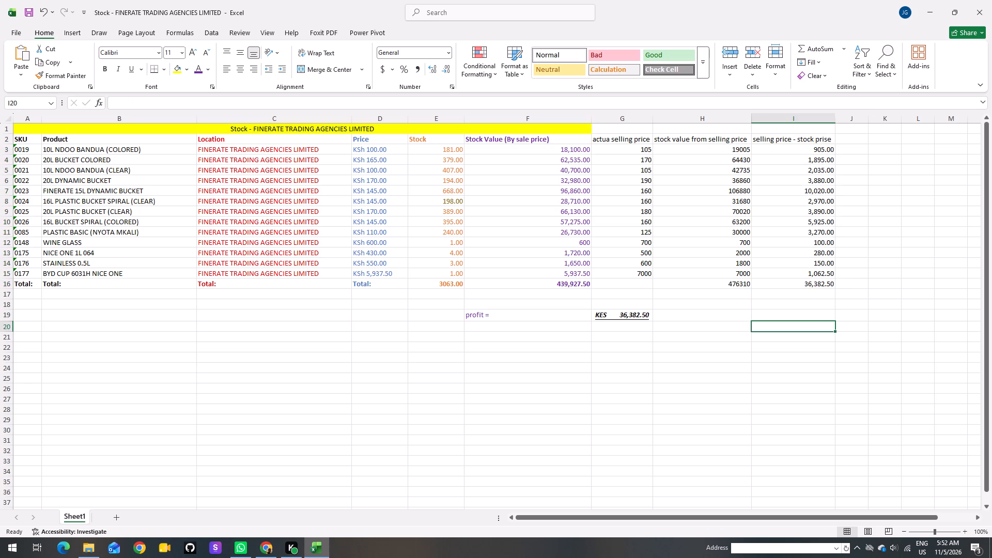
click(661, 324)
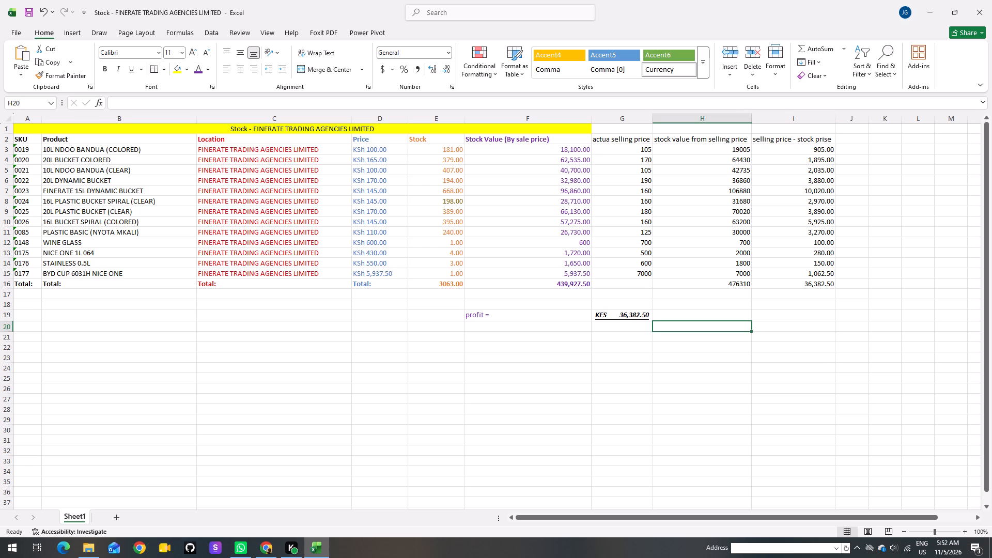
Enter the header "profit margin" in J2.
click(854, 136)
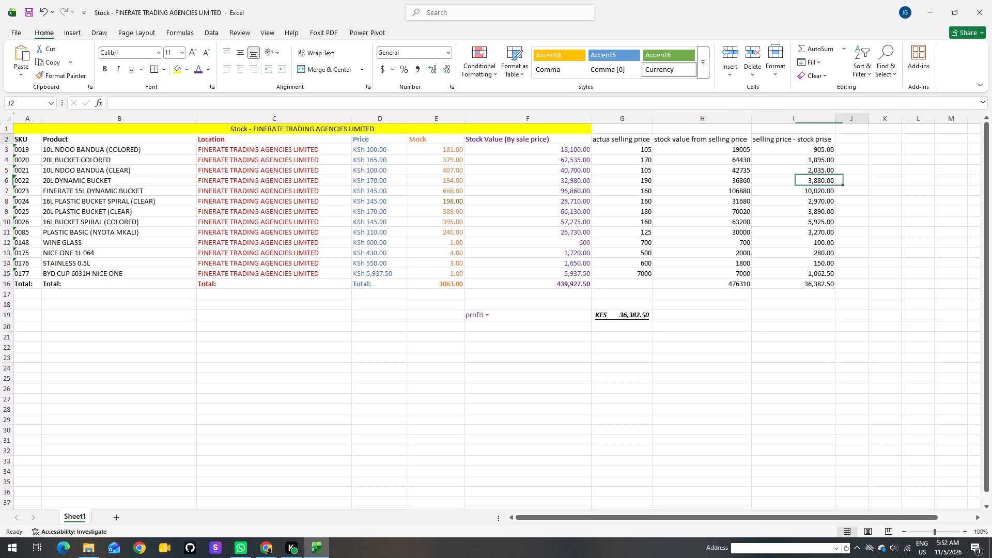
key(p)
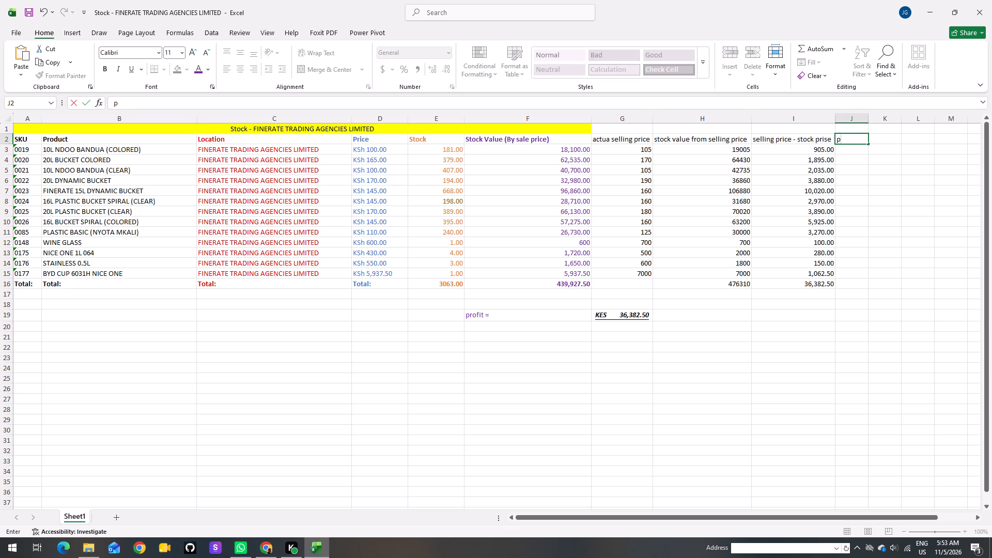
text(rofit margi)
key(n)
key(Return)
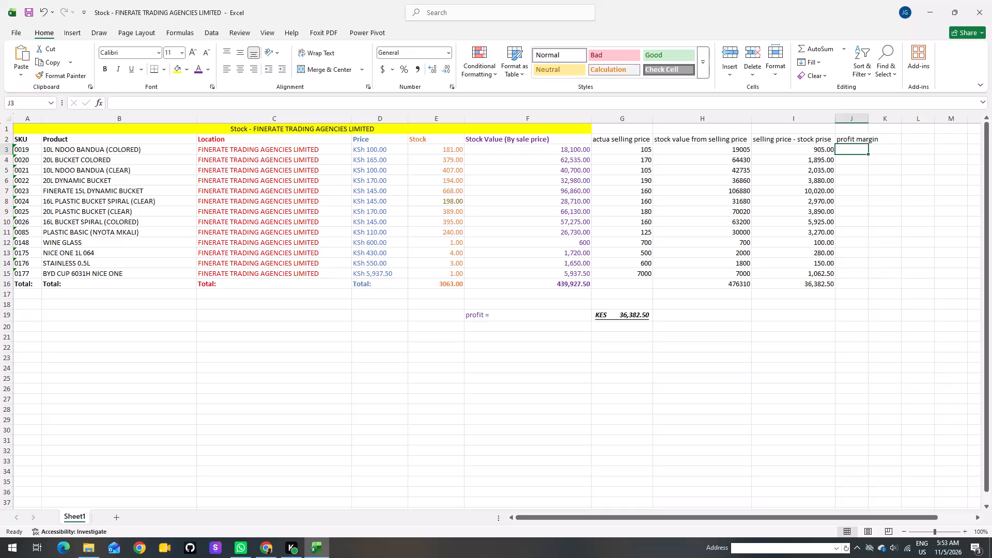
Enter the formula =G3-D3 in J3 to subtract the price from the actual selling price.
click(648, 151)
click(845, 144)
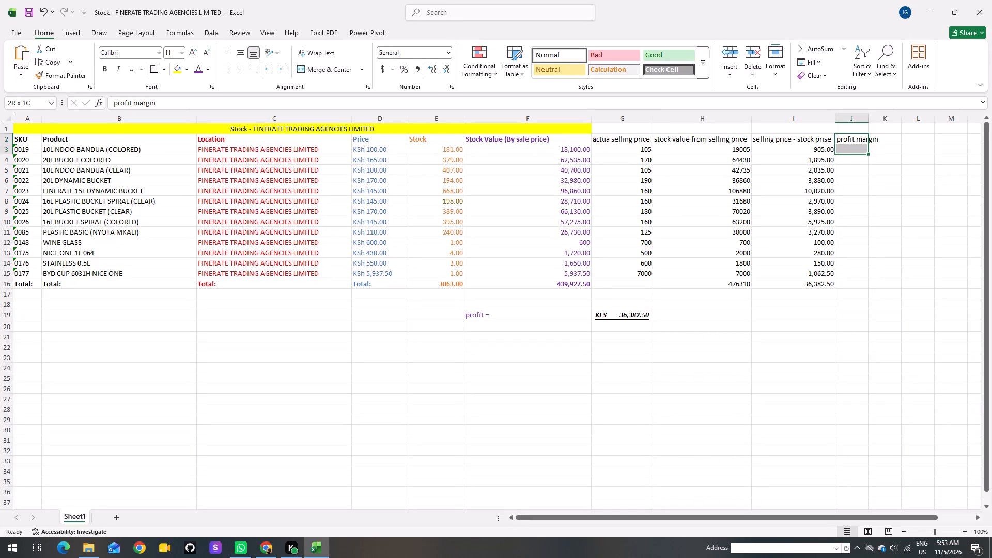
click(858, 148)
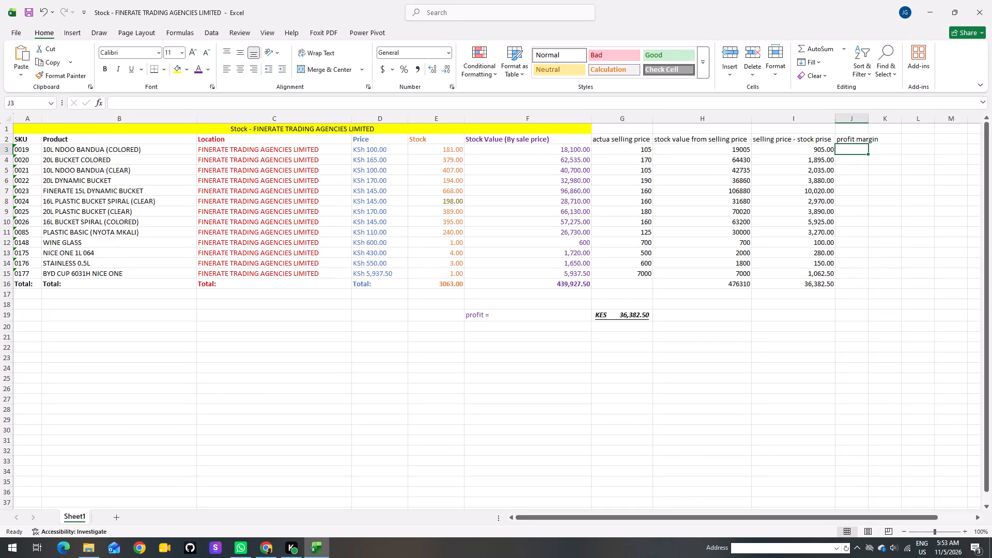
key(equal)
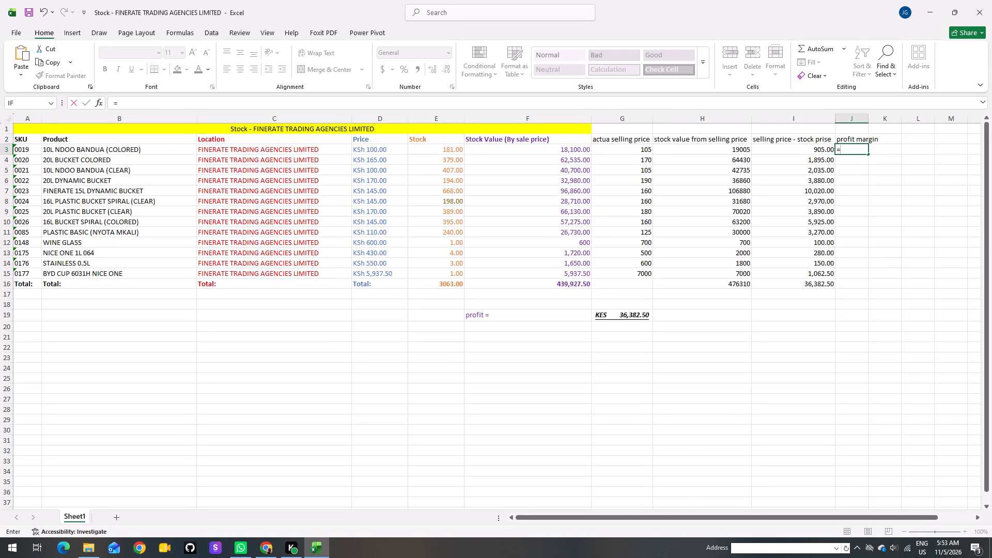
click(645, 150)
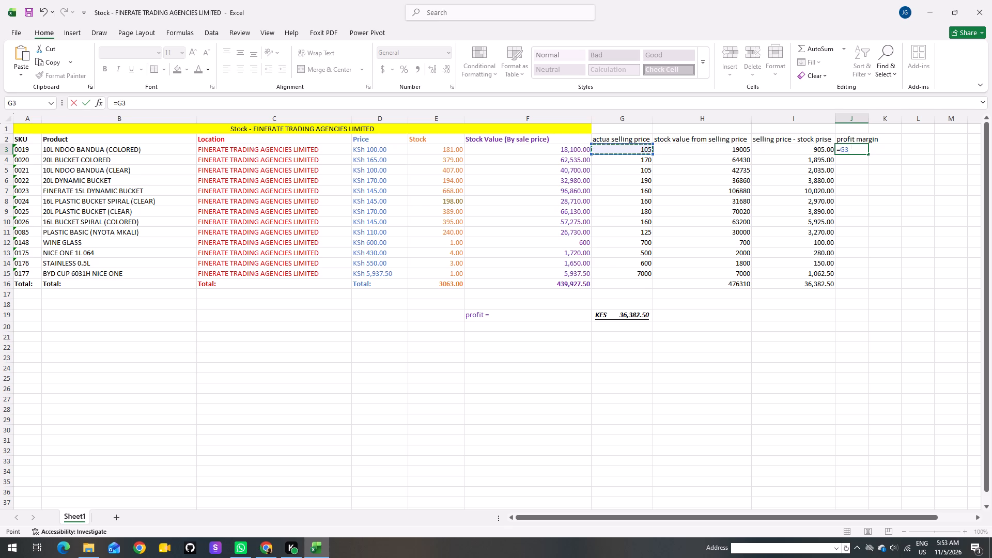
key(minus)
click(384, 150)
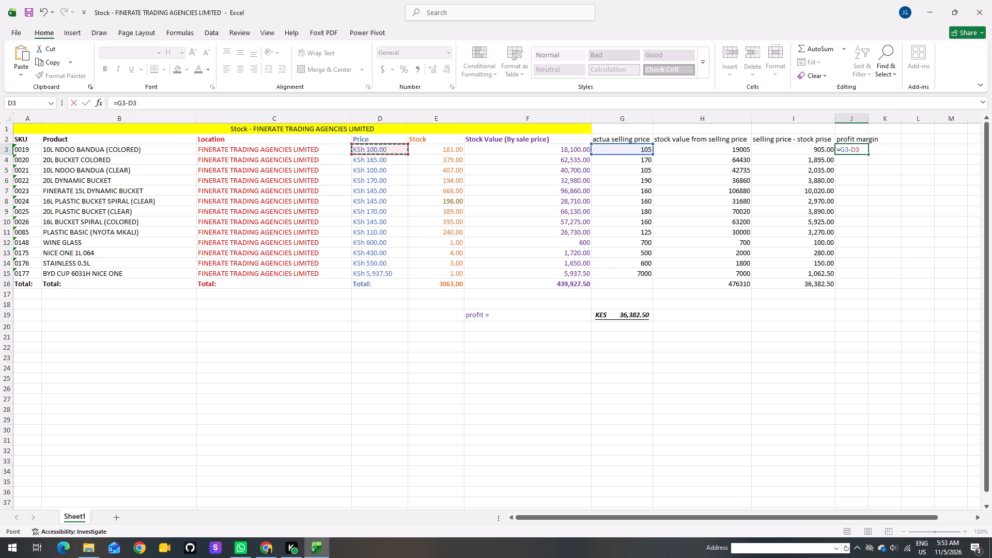
key(Return)
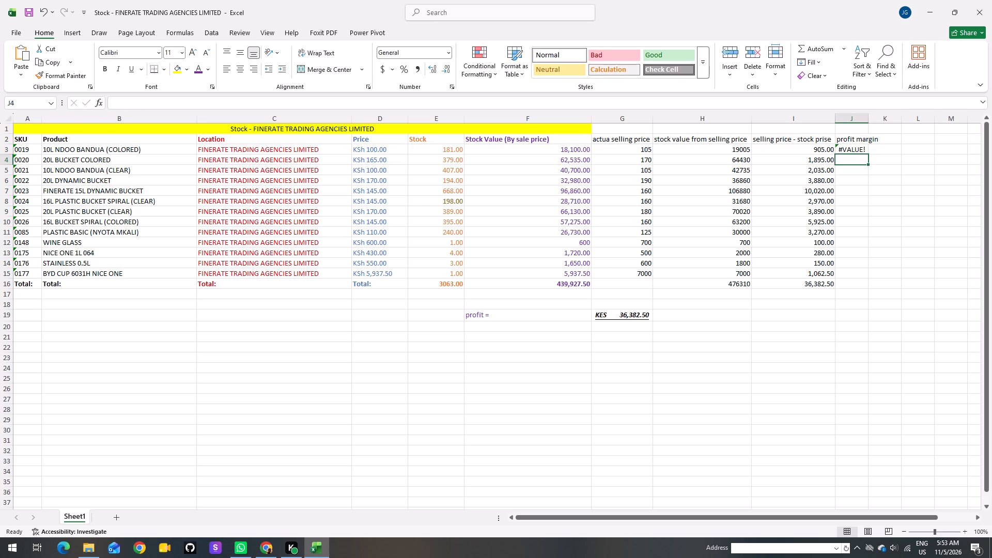
Remove the KSh prefix from the Price cell D3, leaving 100.00.
click(380, 150)
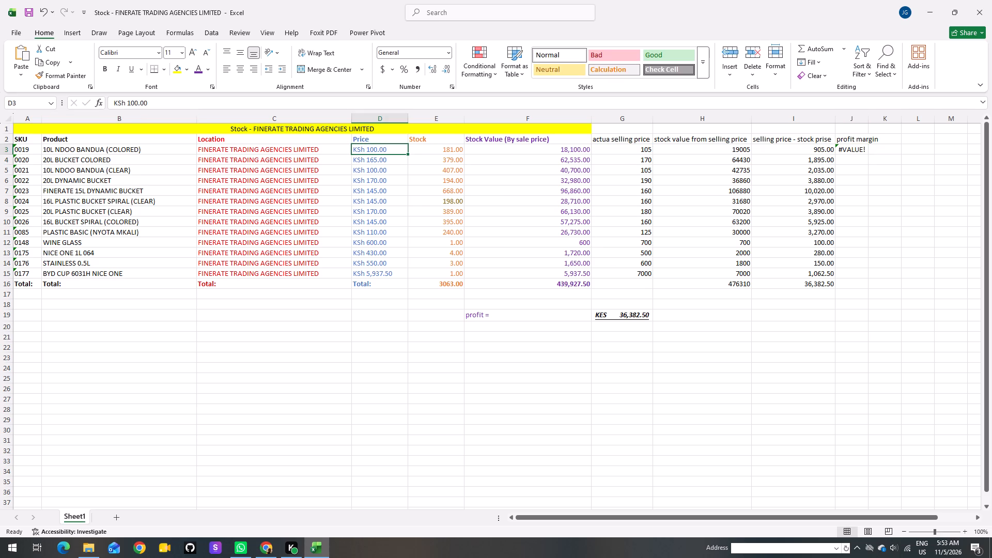
click(127, 103)
key(BackSpace)
key(BackSpace)
key(BackSpace)
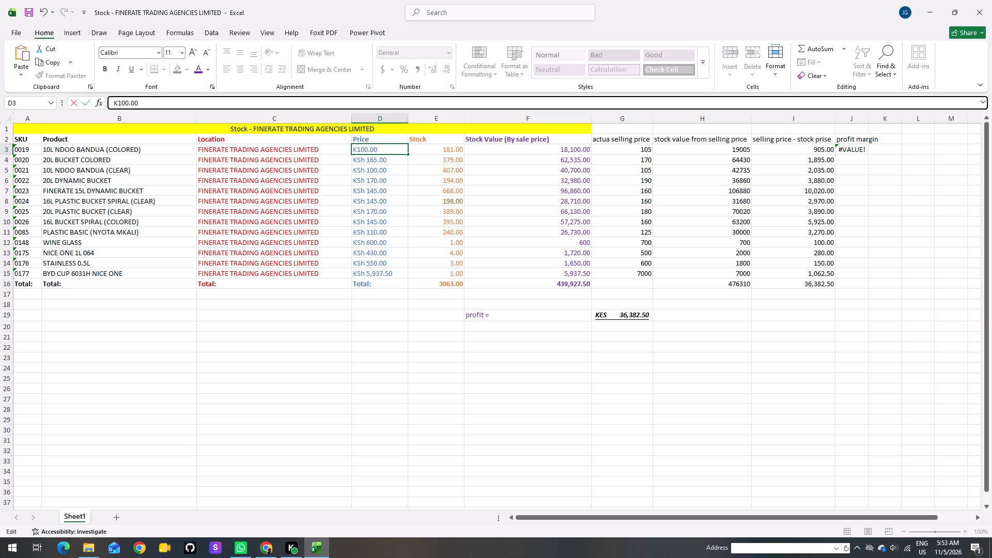
key(BackSpace)
key(BackSpace)
key(Return)
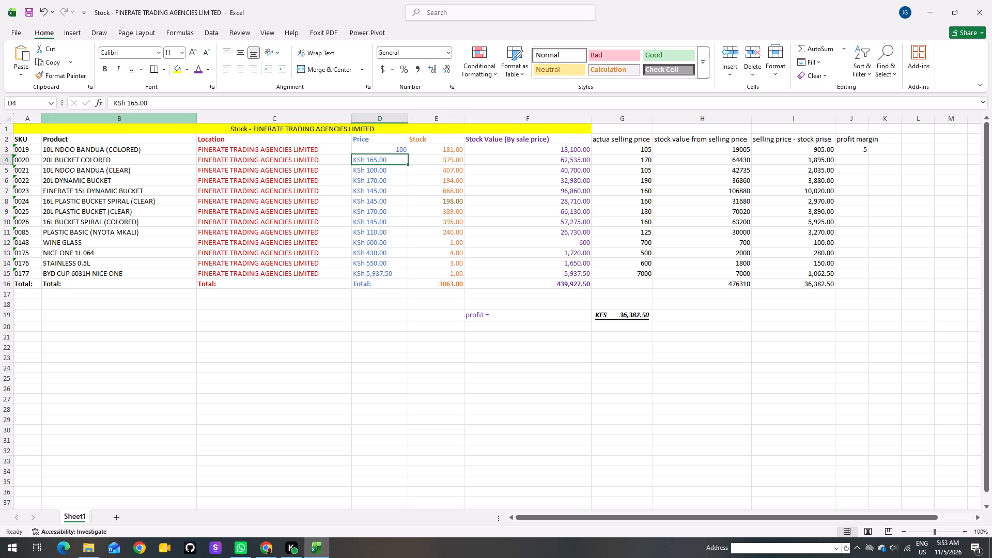
Remove the KSh prefix from the Price cells D4 and D5, leaving 165.00 and 100.00.
click(127, 104)
key(BackSpace)
key(BackSpace)
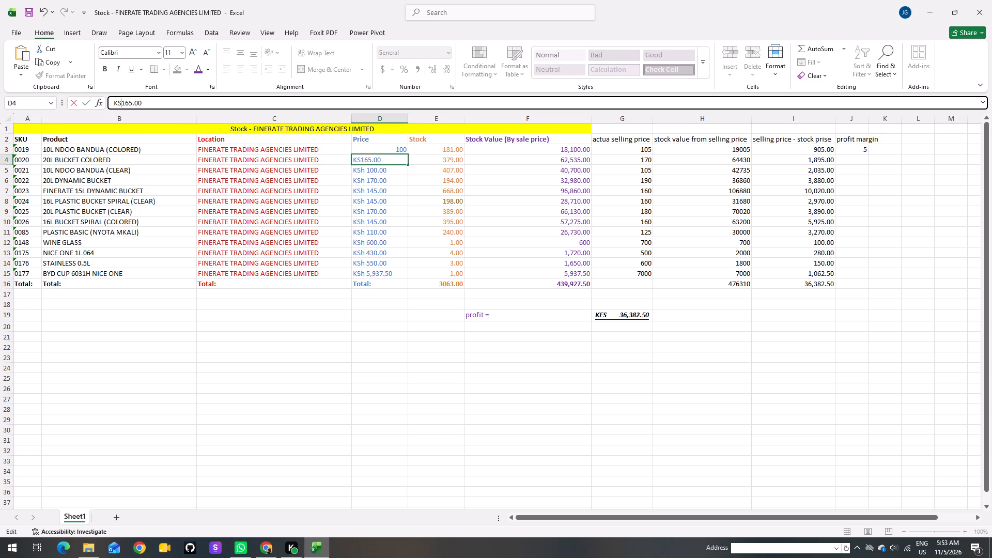
key(BackSpace)
key(BackSpace)
key(BackSpace)
key(Return)
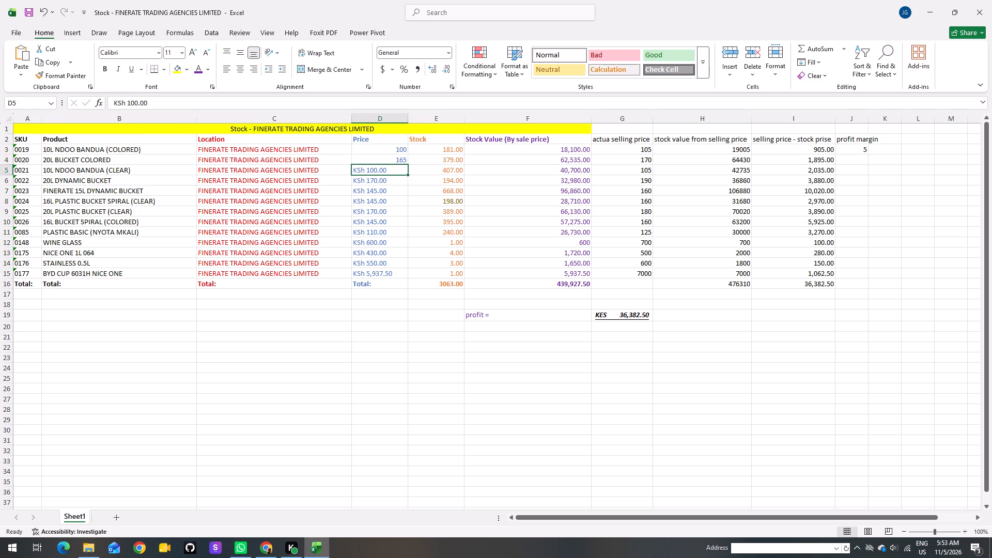
click(128, 102)
key(BackSpace)
key(BackSpace)
key(BackSpace)
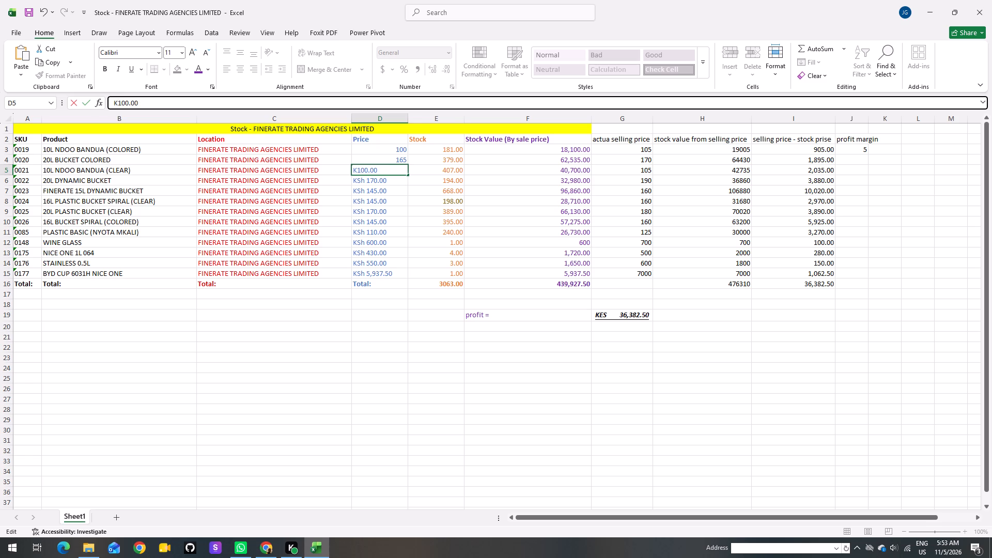
key(BackSpace)
key(BackSpace)
key(Return)
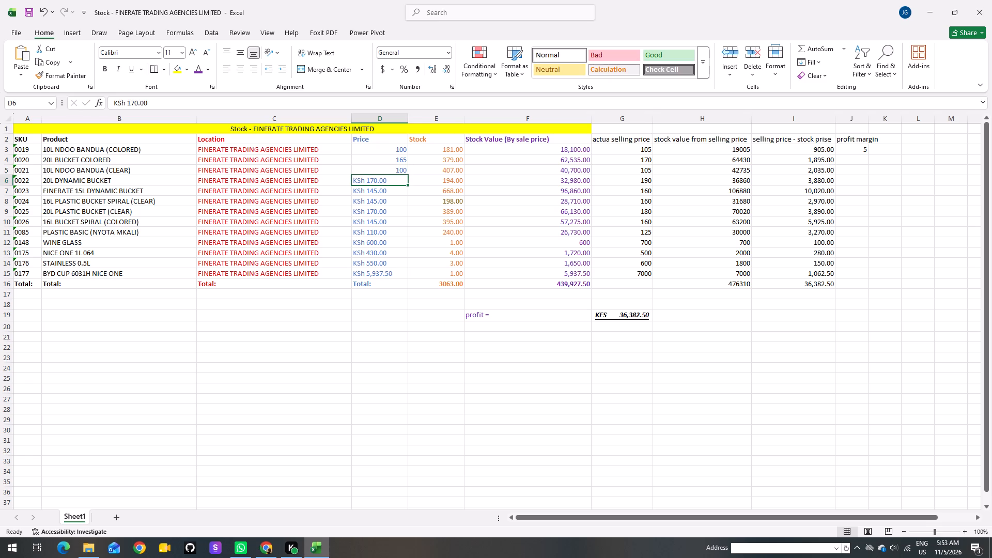
Remove the KSh prefix from the Price cells D6 and D7, leaving 170.00 and 145.00.
click(128, 102)
key(BackSpace)
key(BackSpace)
key(BackSpace)
key(BackSpace)
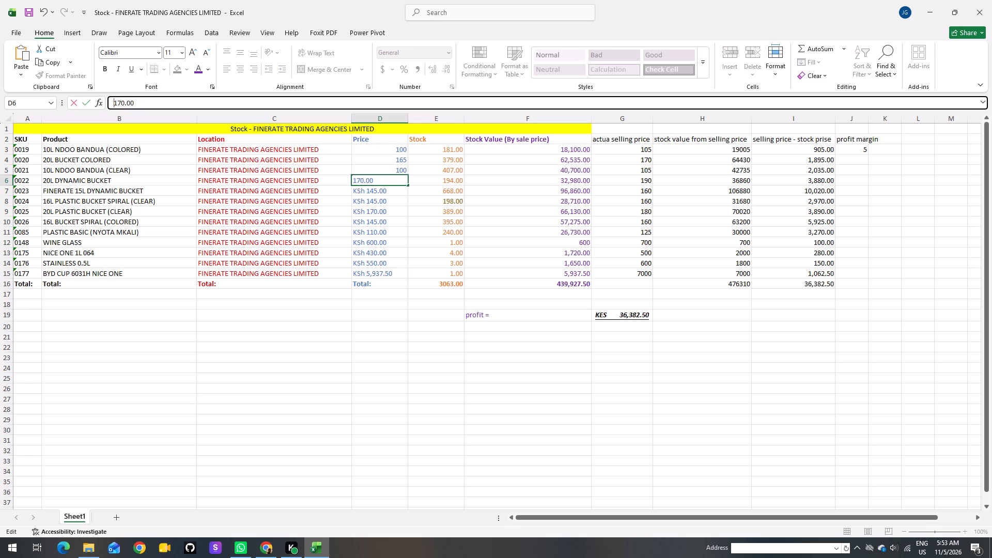
key(Return)
click(128, 102)
key(BackSpace)
key(BackSpace)
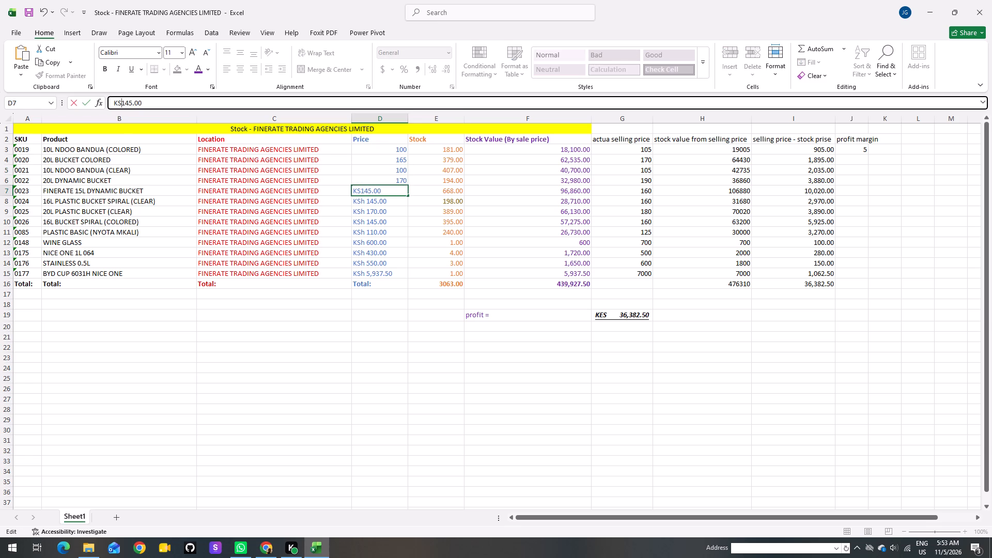
key(BackSpace)
key(BackSpace)
key(Return)
Remove the KSh prefix from the Price cells D8 and D9, leaving 145.00 and 170.00.
click(128, 102)
key(BackSpace)
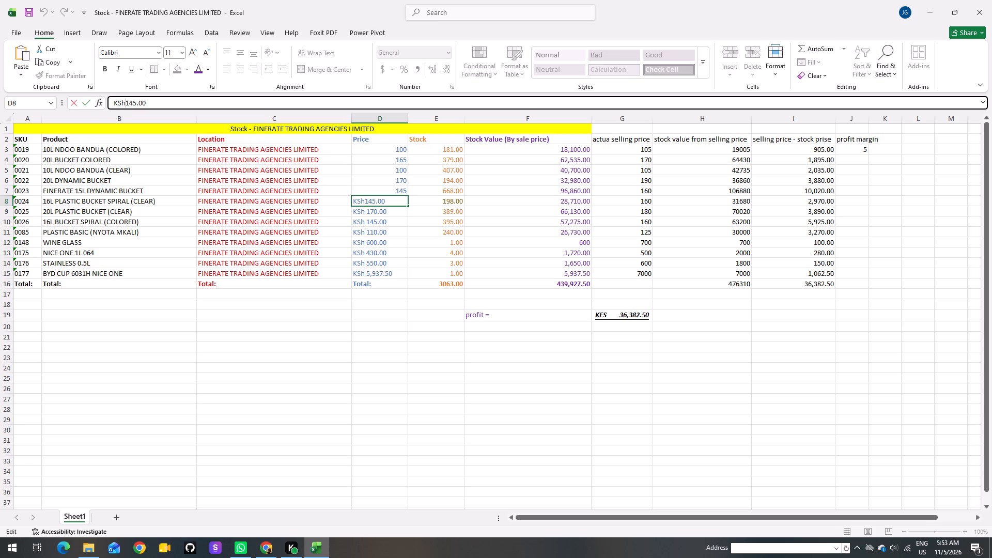
key(BackSpace)
key(BackSpace)
key(BackSpace)
key(Return)
click(128, 102)
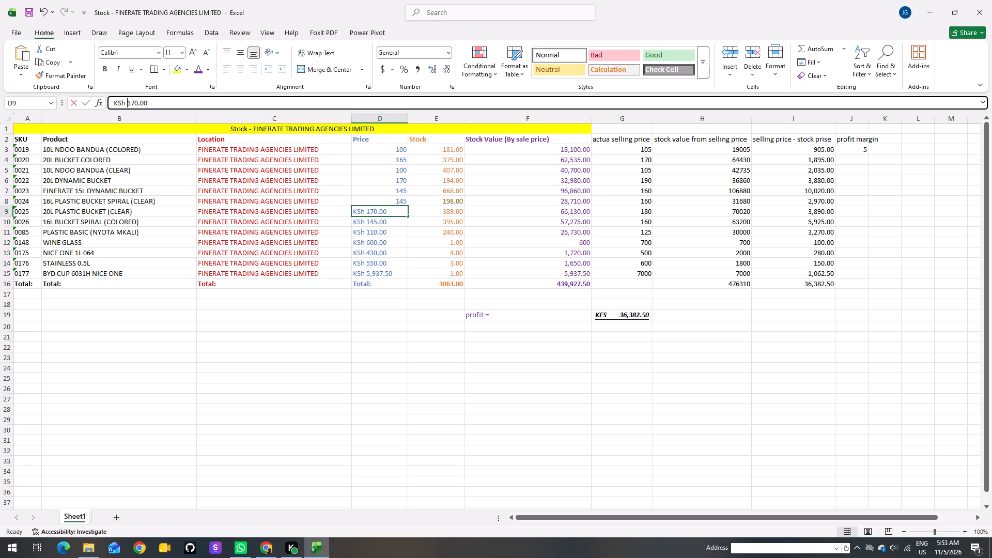
key(BackSpace)
key(BackSpace)
key(BackSpace)
key(BackSpace)
key(BackSpace)
key(Return)
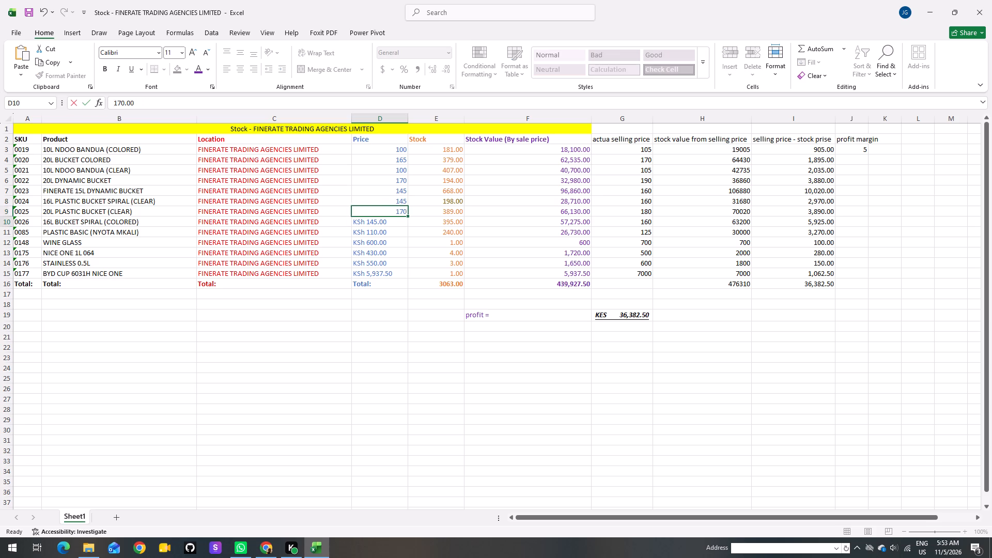
Remove the KSh prefix from the Price cells D10 and D11, leaving 145.00 and 110.00.
click(129, 102)
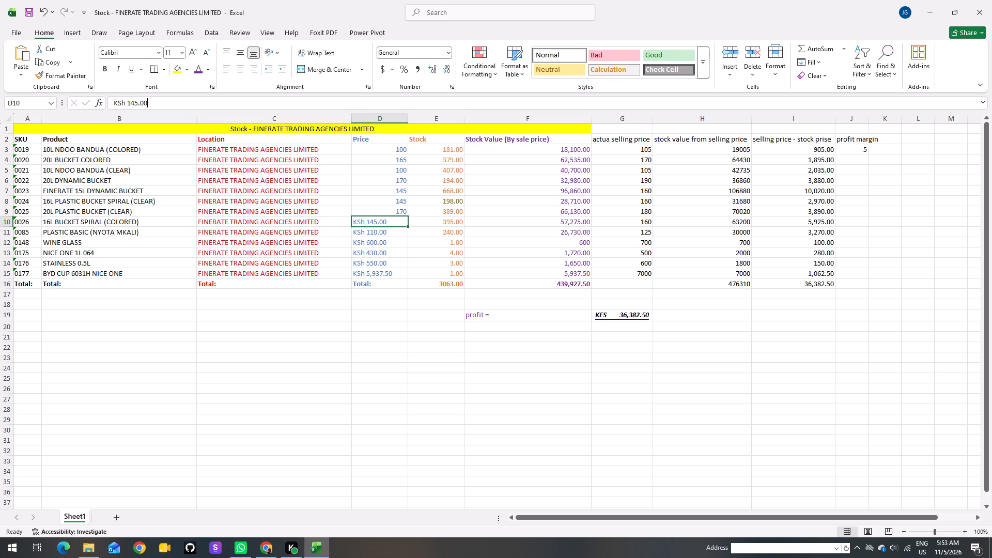
key(BackSpace)
key(BackSpace)
key(BackSpace)
key(BackSpace)
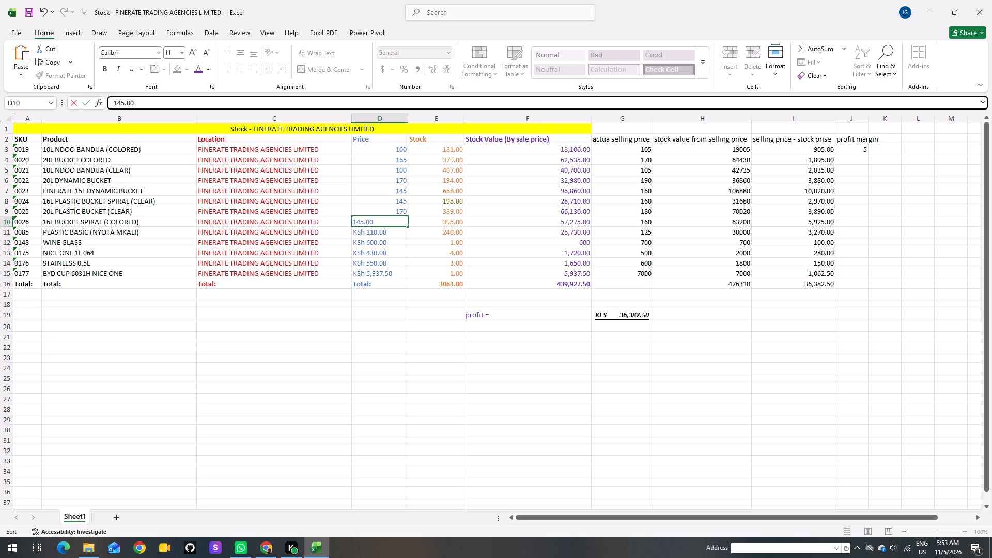
key(Return)
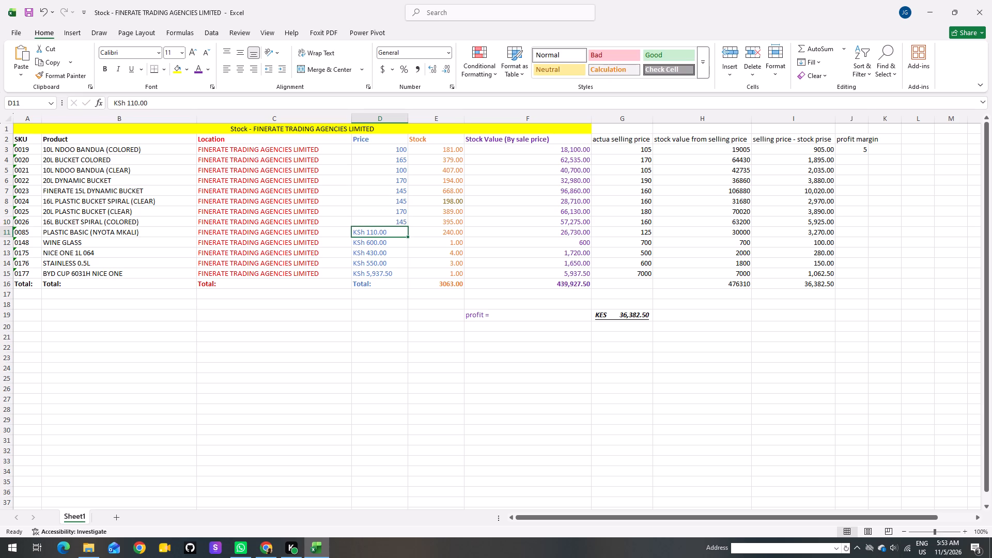
click(127, 103)
key(BackSpace)
key(BackSpace)
key(BackSpace)
key(BackSpace)
key(BackSpace)
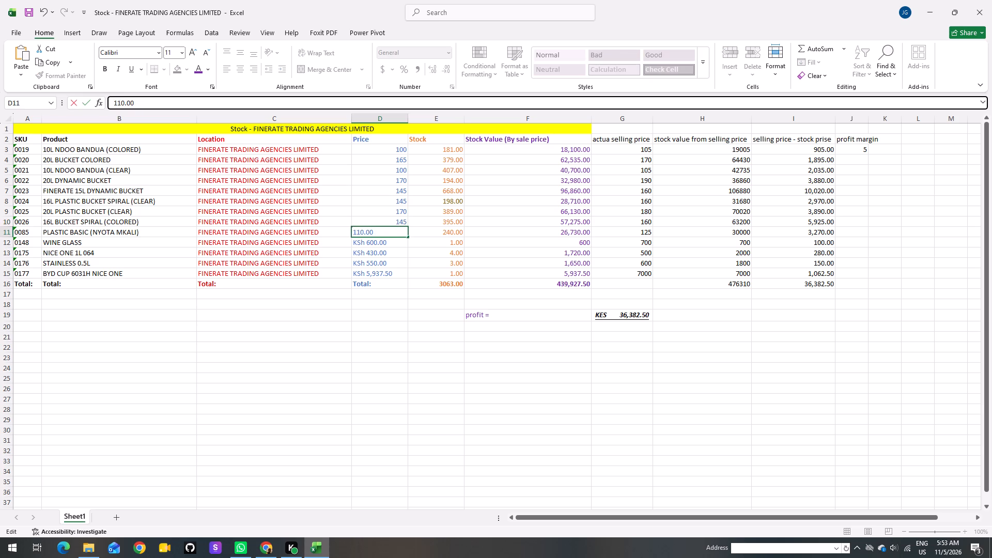
key(Return)
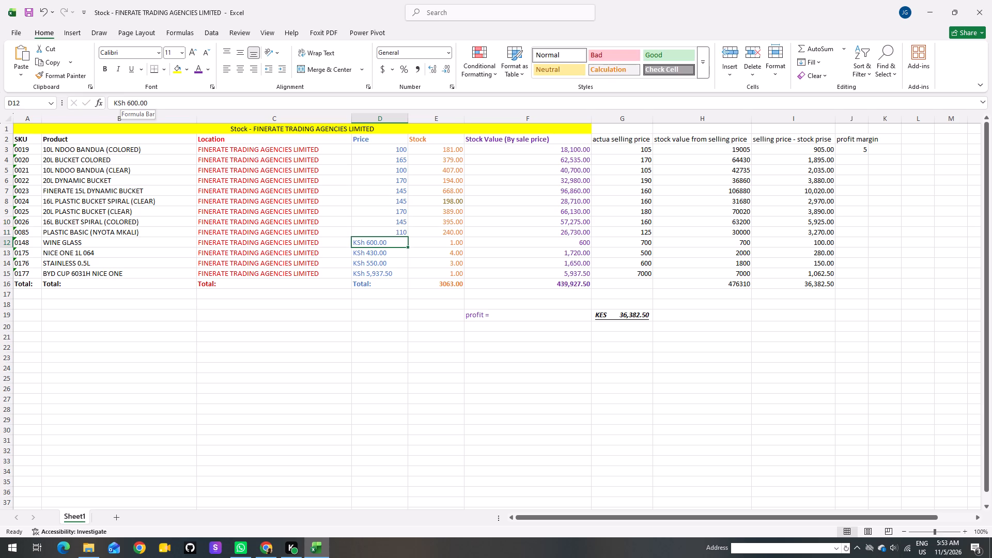
Remove the KSh prefix from the Price cells D12 and D13, leaving 600.00 and 430.00.
click(127, 102)
key(BackSpace)
key(BackSpace)
key(BackSpace)
key(BackSpace)
key(BackSpace)
key(Return)
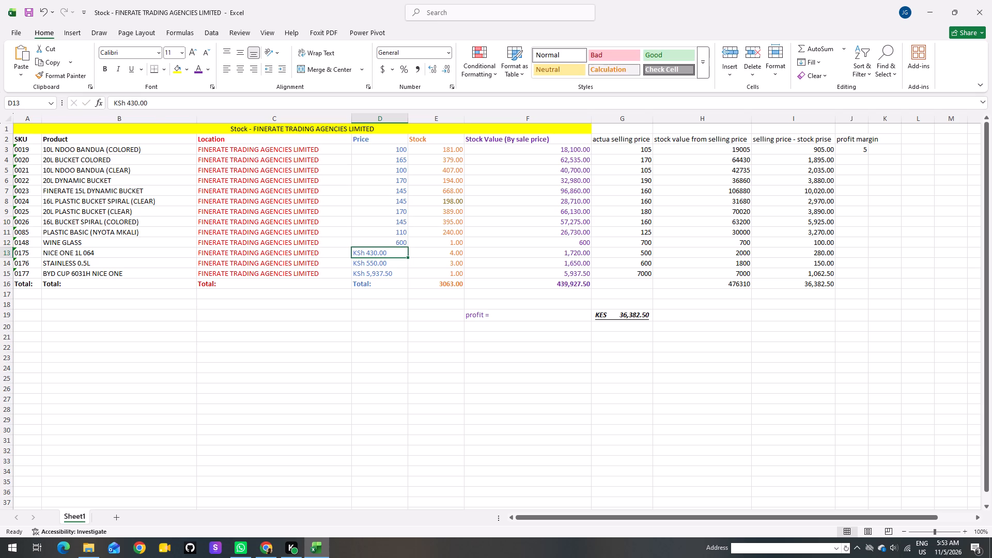
click(127, 102)
key(BackSpace)
key(BackSpace)
key(BackSpace)
key(BackSpace)
key(BackSpace)
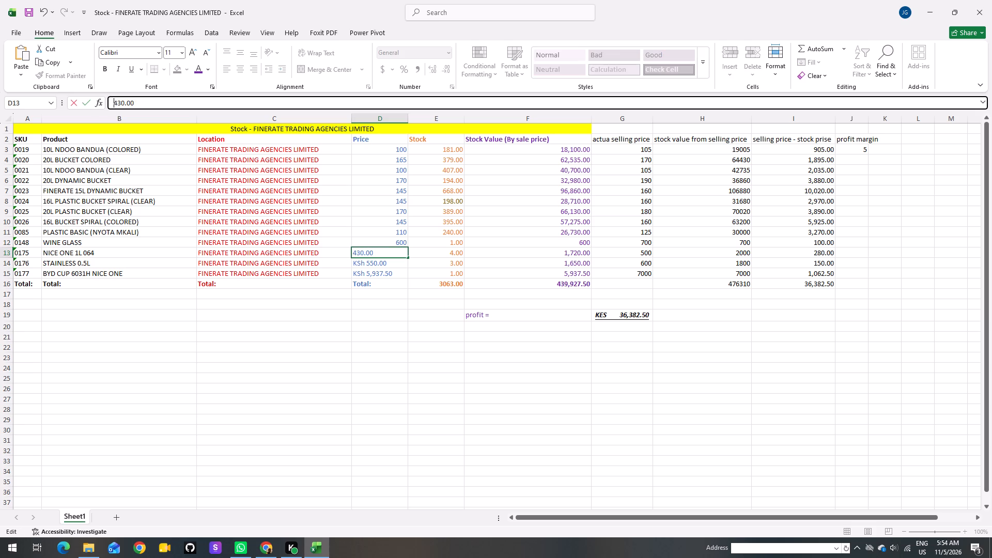
key(Return)
Remove the KSh prefix from the Price cells D14 and D15, leaving 550.00 and 5,937.50.
click(127, 102)
key(BackSpace)
key(BackSpace)
key(BackSpace)
key(BackSpace)
key(BackSpace)
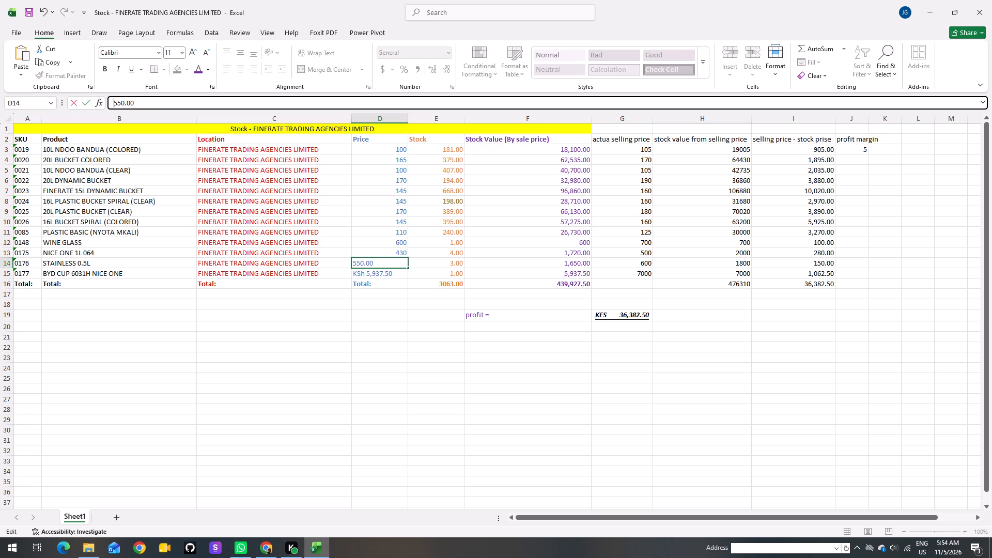
key(Return)
click(127, 102)
key(BackSpace)
key(BackSpace)
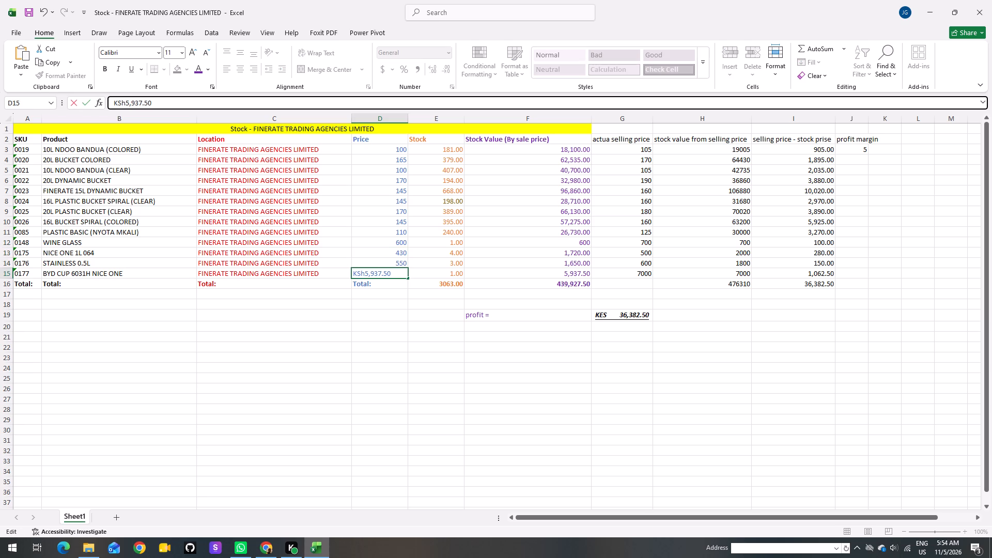
key(BackSpace)
key(BackSpace)
key(BackSpace)
key(Return)
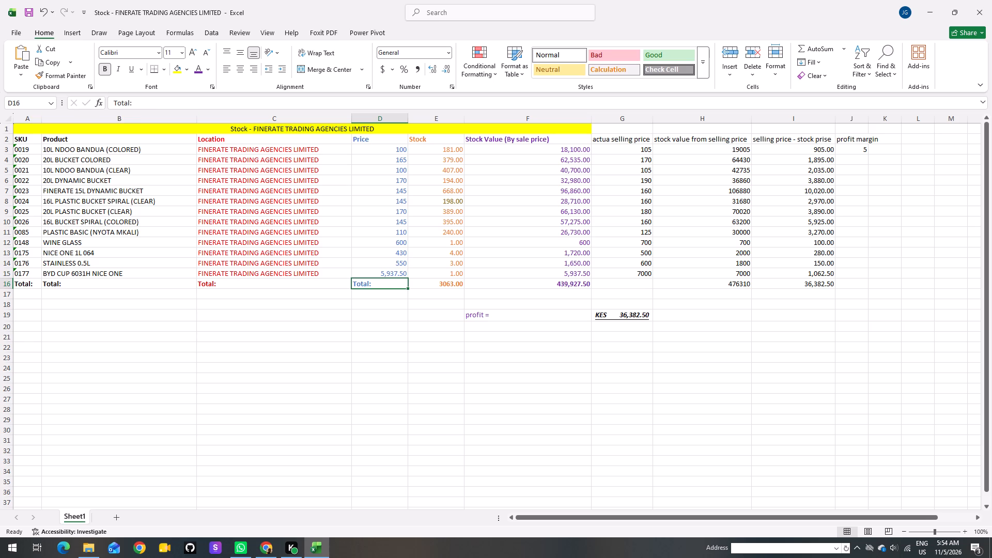
Fill the profit margin formula from J3 down to J15 and auto-fit the width of column J.
click(425, 256)
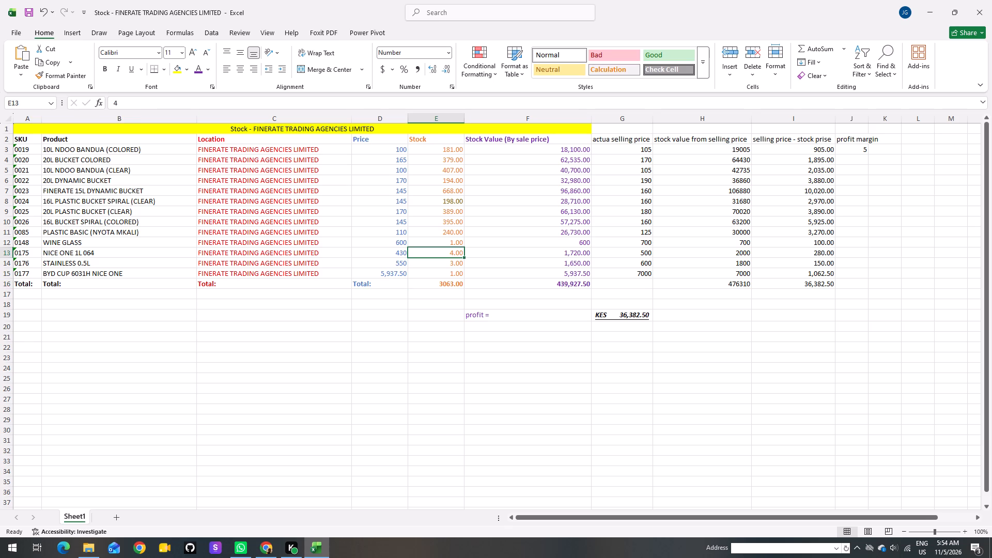
click(858, 149)
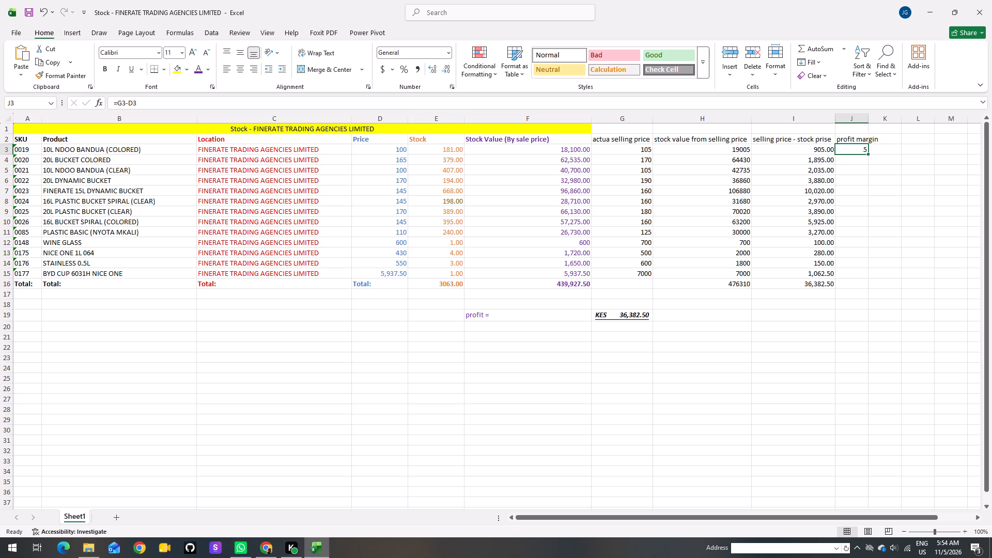
drag(868, 153, 864, 278)
click(888, 265)
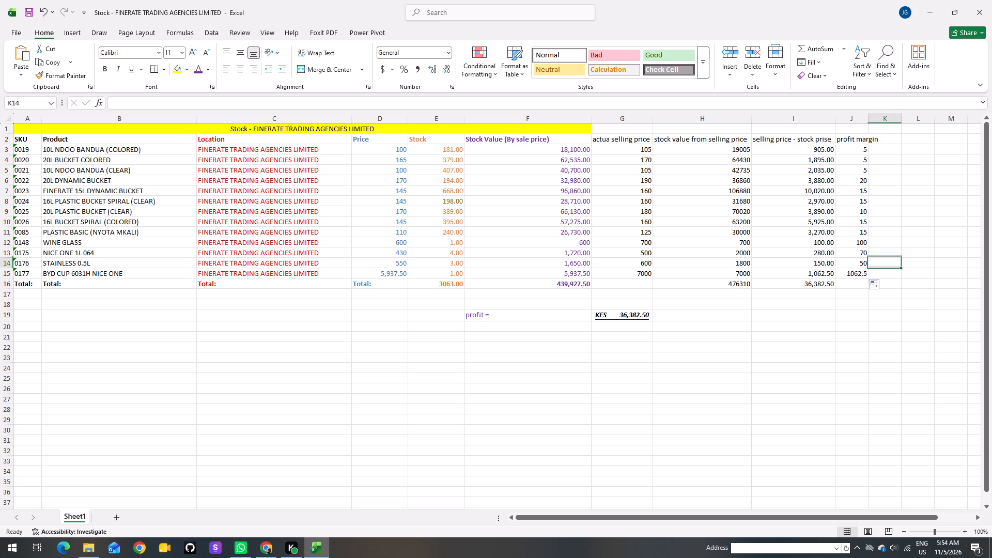
double_click(869, 119)
Enter the header "accepted 2%" in K2 and auto-fit the width of column K.
click(902, 141)
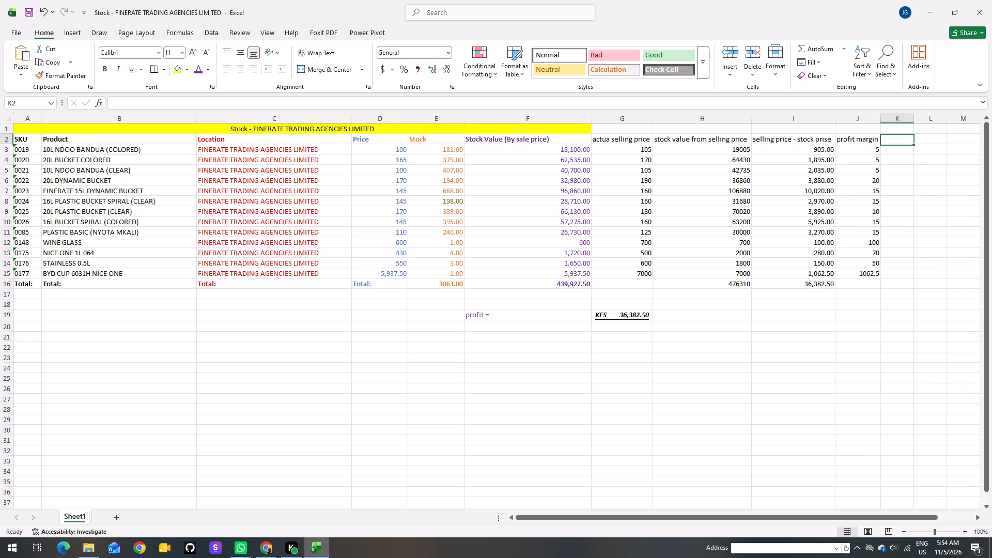
text(accep)
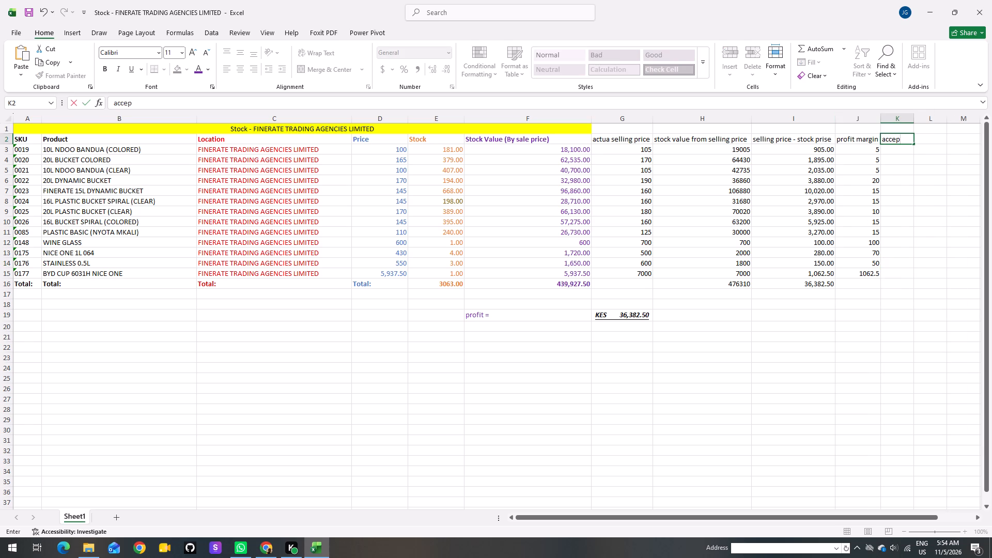
text(ted)
key(space)
text(24)
key(BackSpace)
key(shift+percent)
click(927, 161)
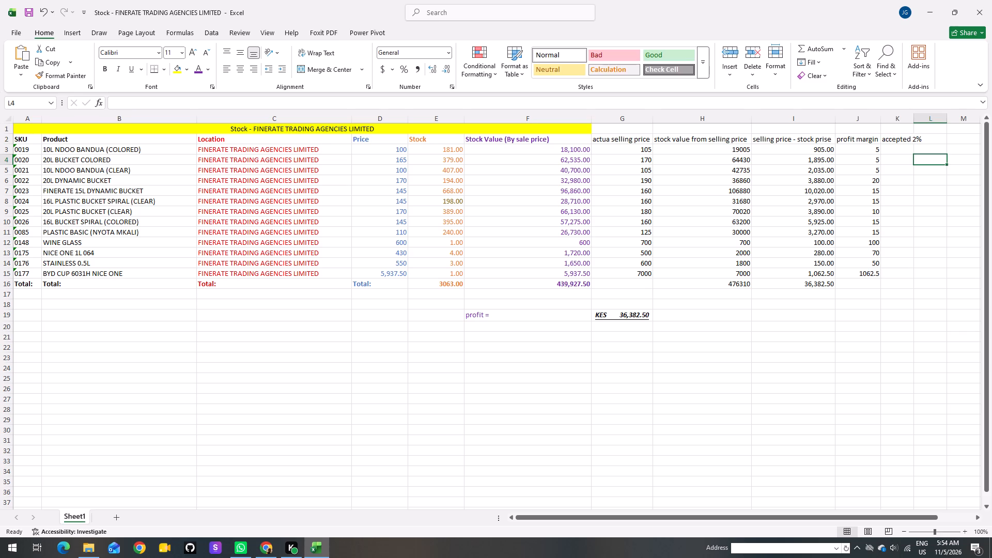
double_click(913, 122)
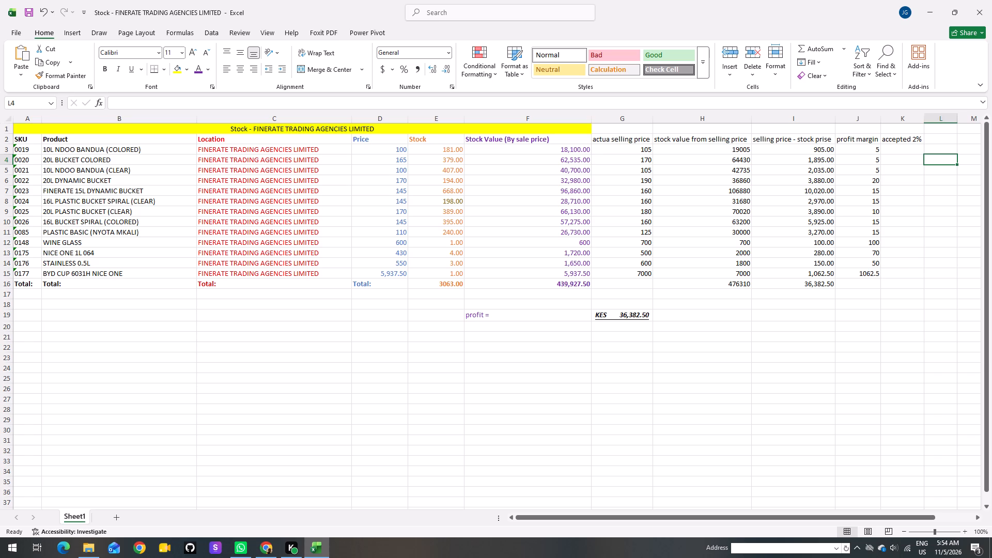
Enter the formula =D3*1.25 in K3 to multiply the first item's price by 1.25.
click(892, 152)
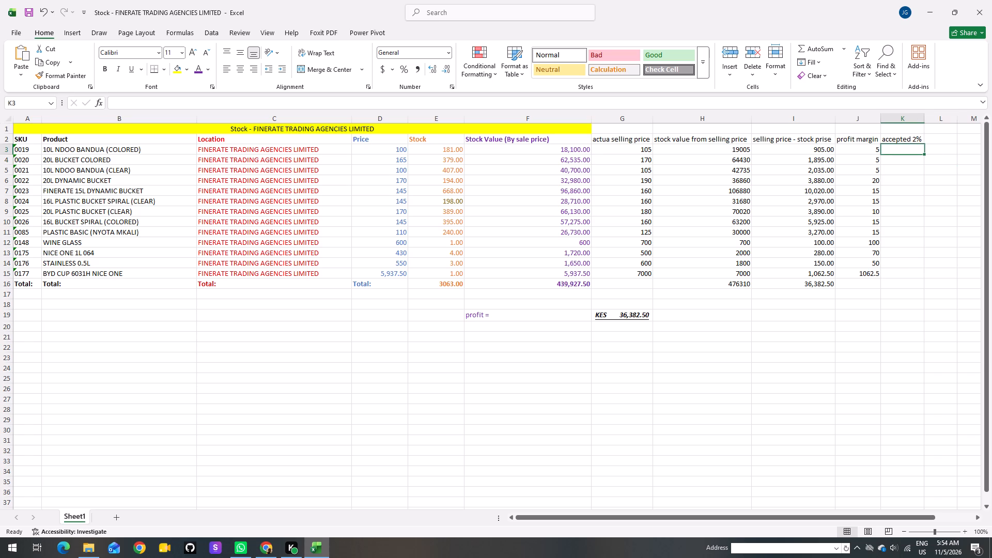
key(equal)
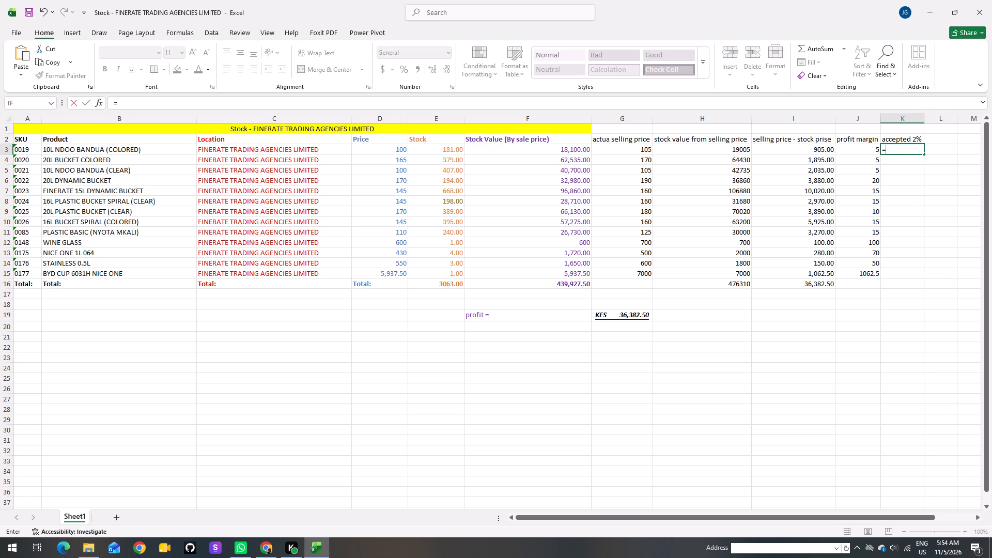
click(402, 149)
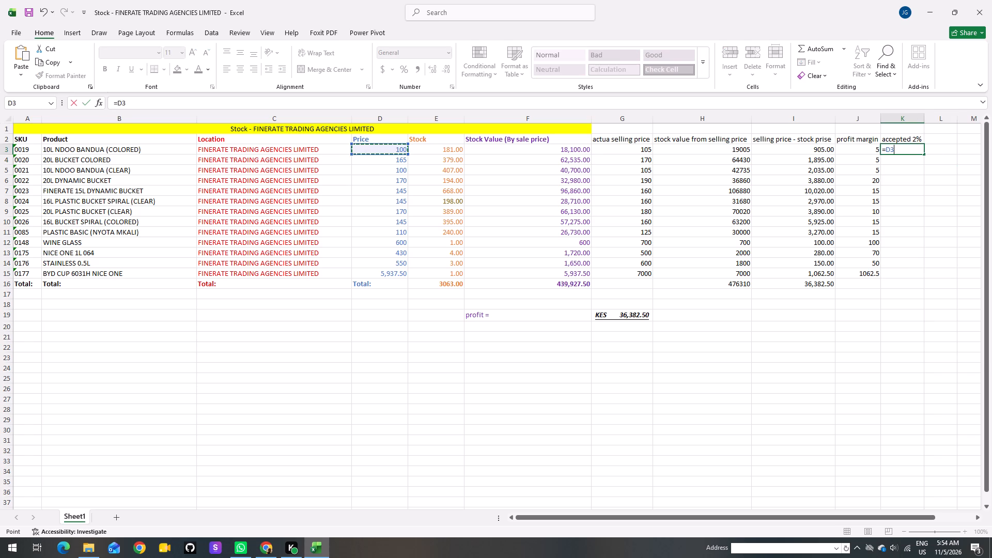
key(shift+asterisk)
key(1)
key(period)
text(25)
key(Return)
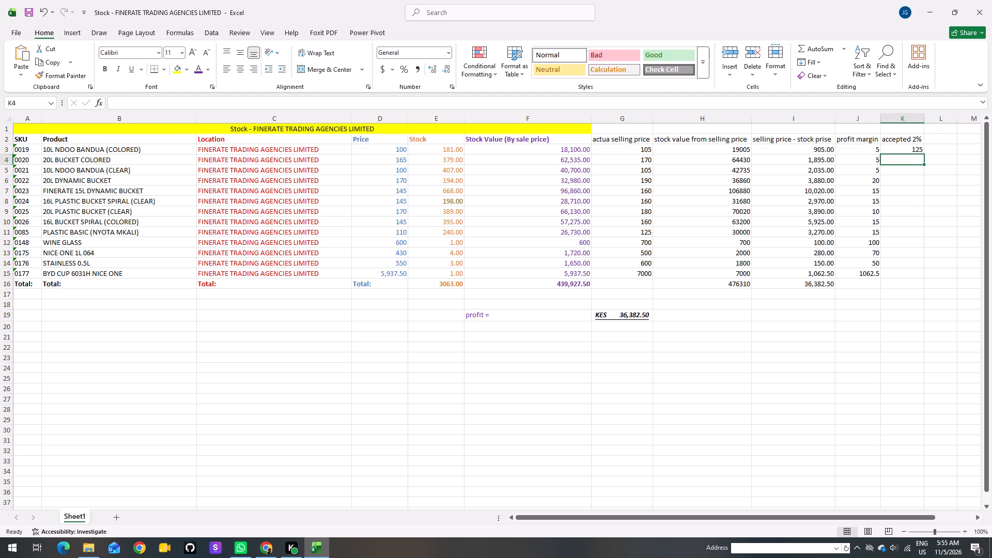
Fill the accepted price formula from K3 down to K14.
click(912, 149)
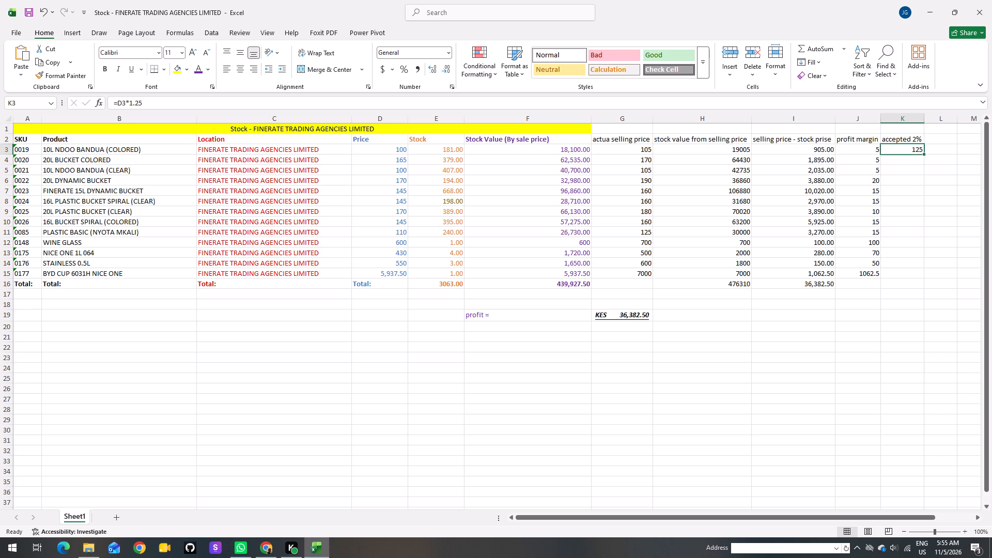
drag(922, 152, 919, 230)
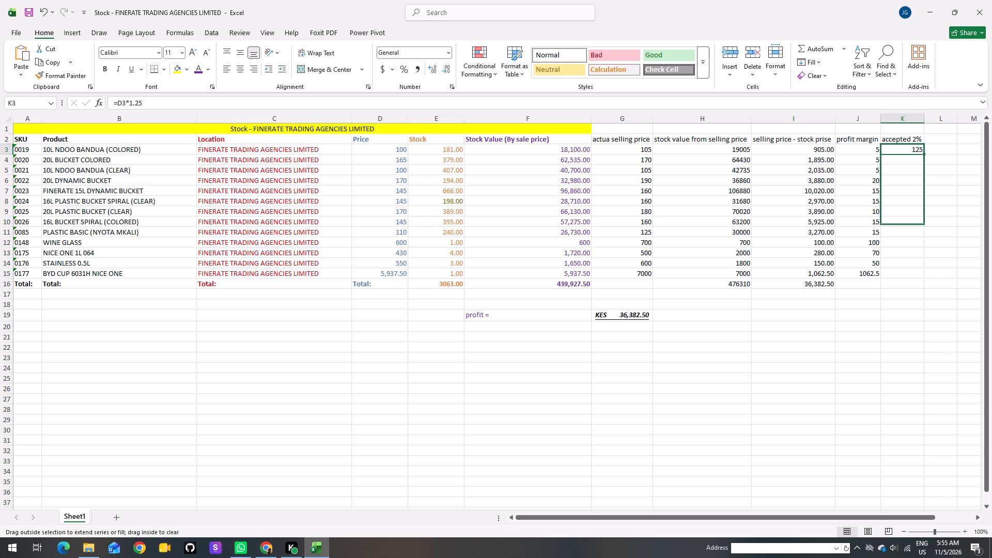
drag(919, 230, 923, 265)
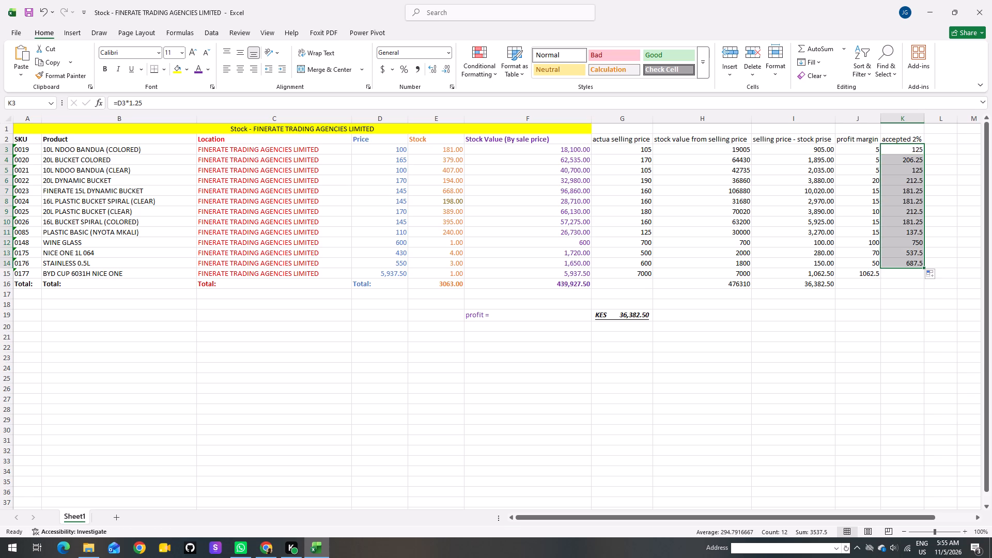
click(953, 254)
Enter the header "projected business model profit" in L2 and auto-fit the width of column L.
click(934, 139)
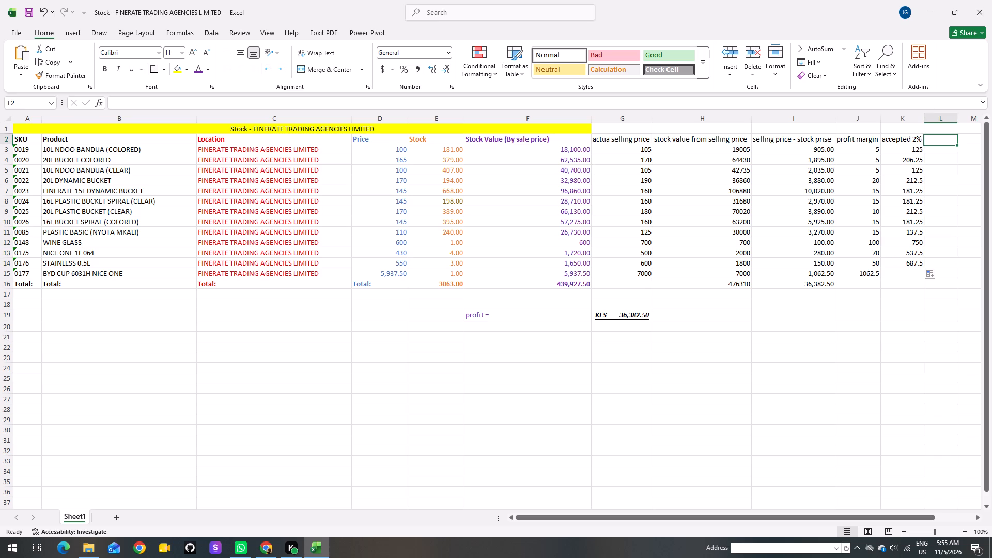
text(projected business model profit)
click(928, 179)
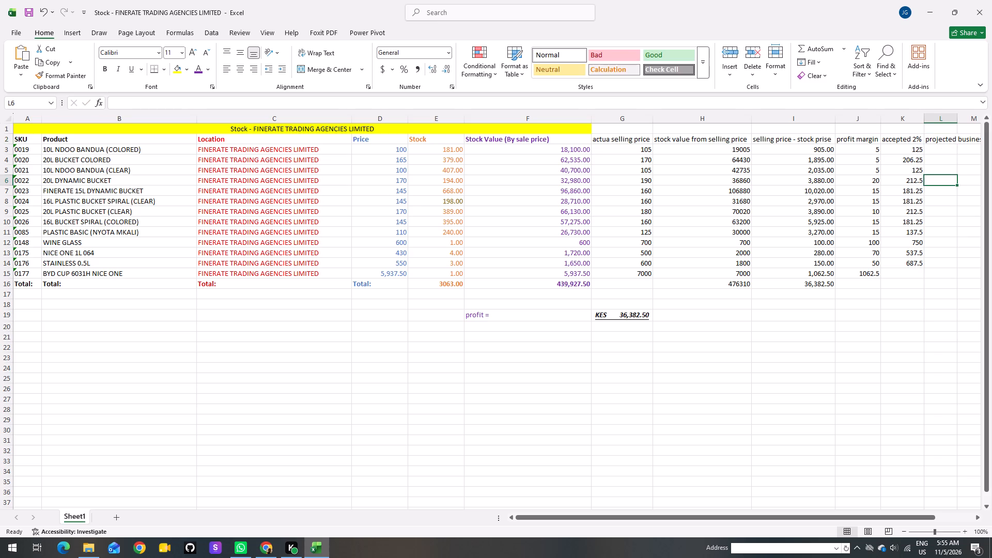
double_click(957, 119)
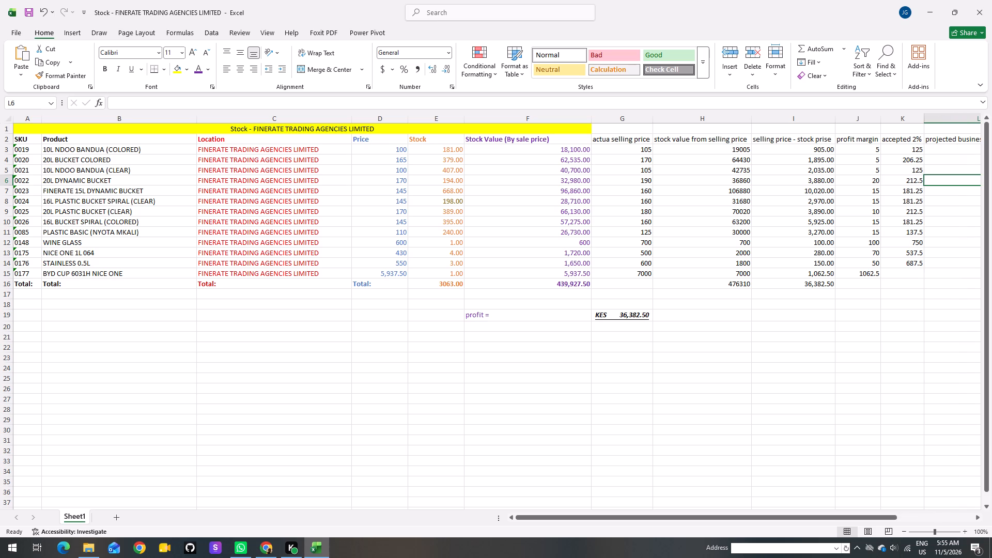
drag(684, 519, 691, 513)
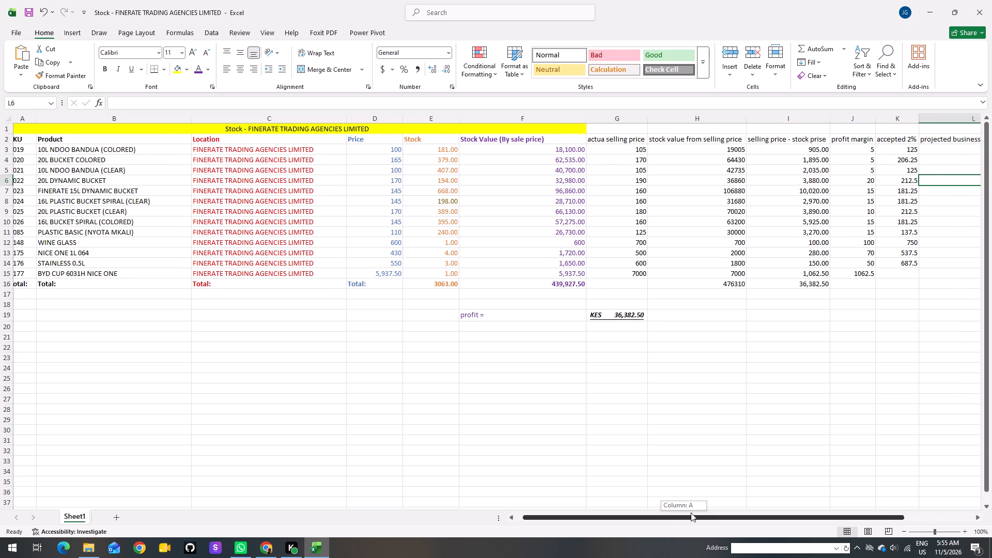
drag(691, 513, 721, 500)
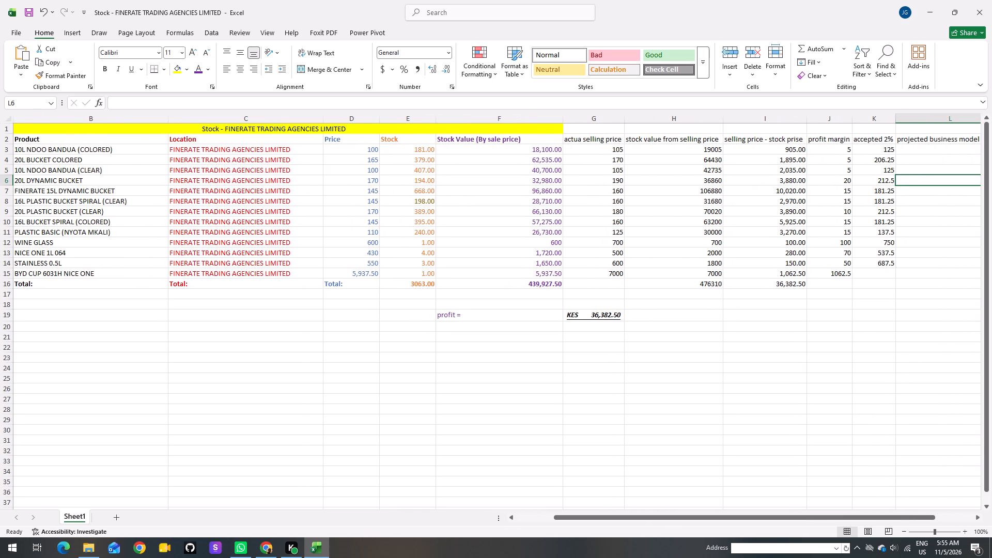
Enter the formula =K3*E3 in L3 to multiply the first item's accepted price by its stock.
click(906, 151)
key(equal)
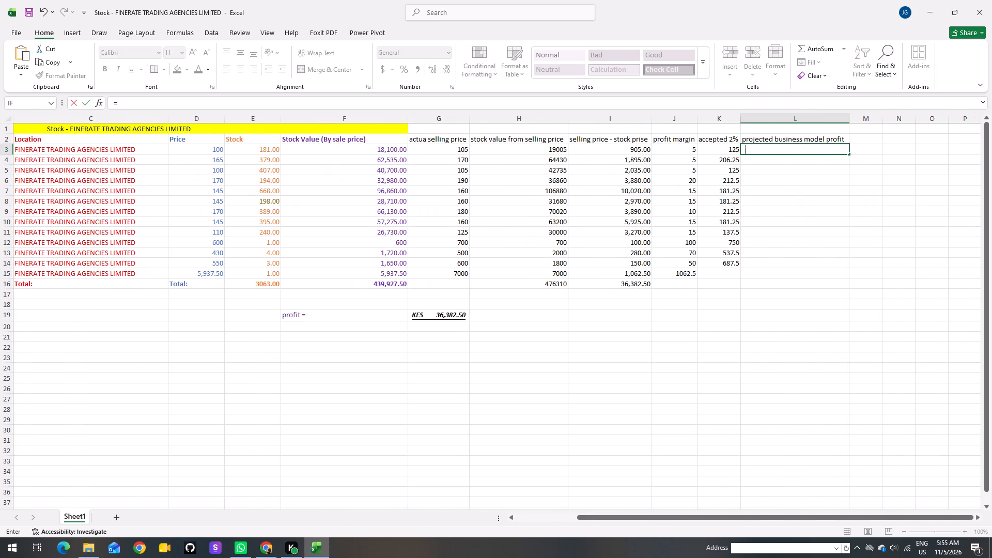
click(731, 149)
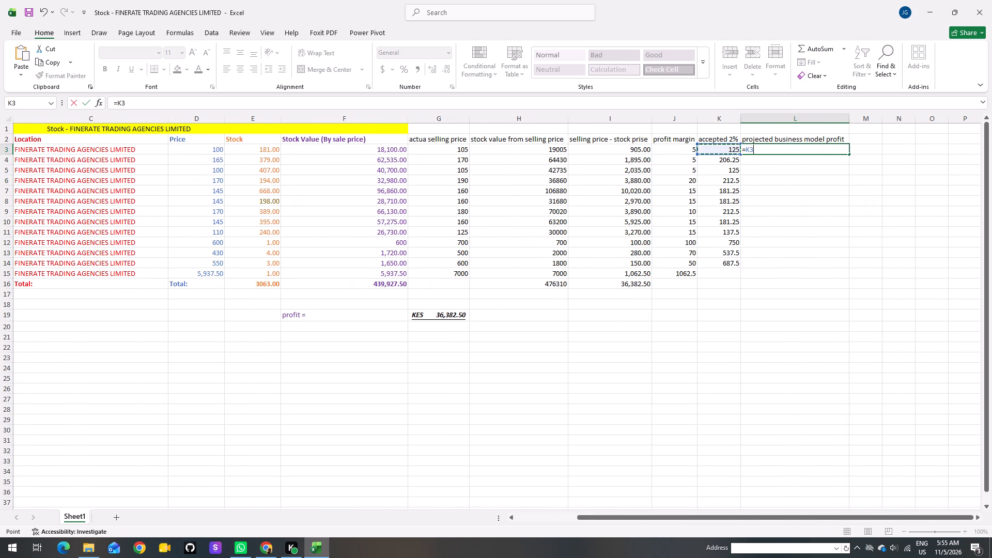
key(shift+asterisk)
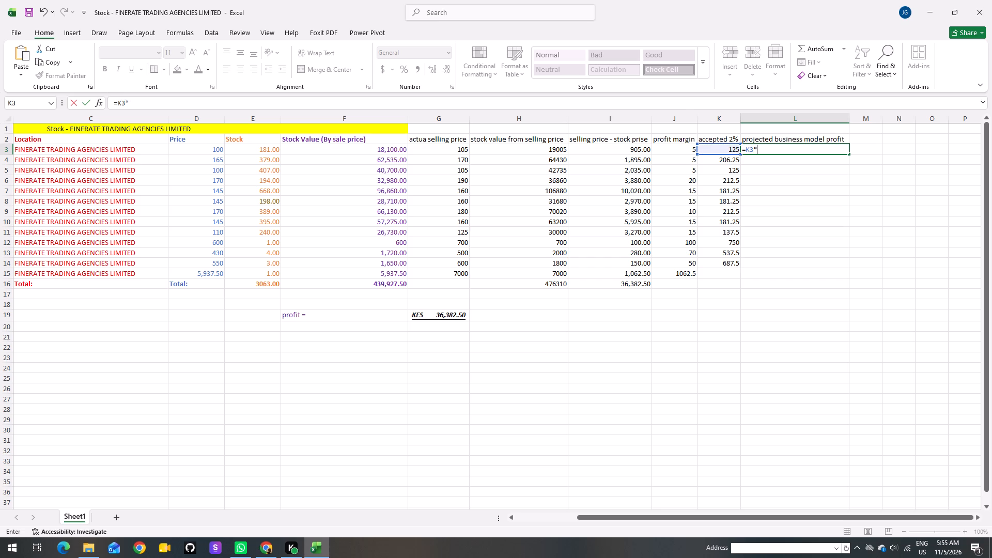
click(267, 152)
key(Return)
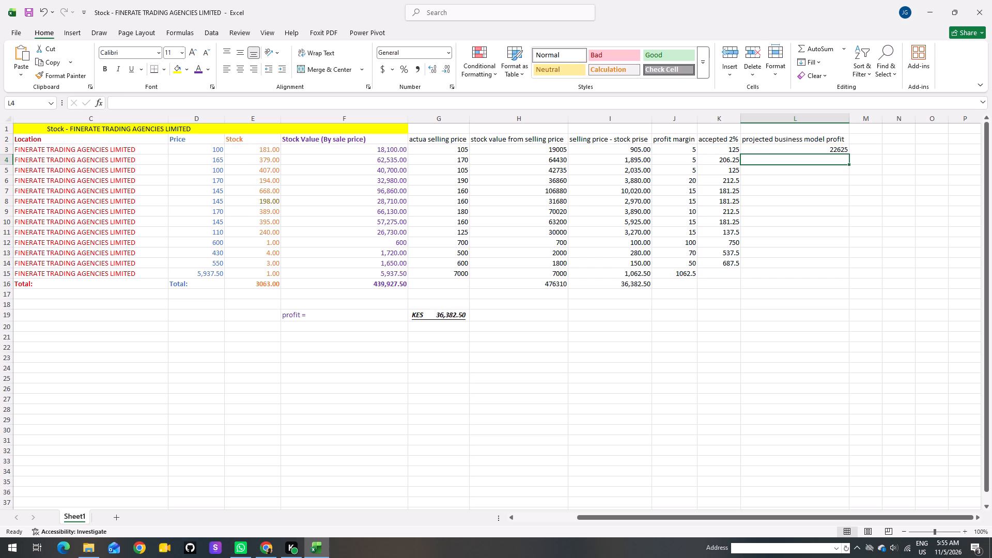
Fill the projected value formula from L3 down to L14.
click(786, 151)
drag(850, 153, 846, 191)
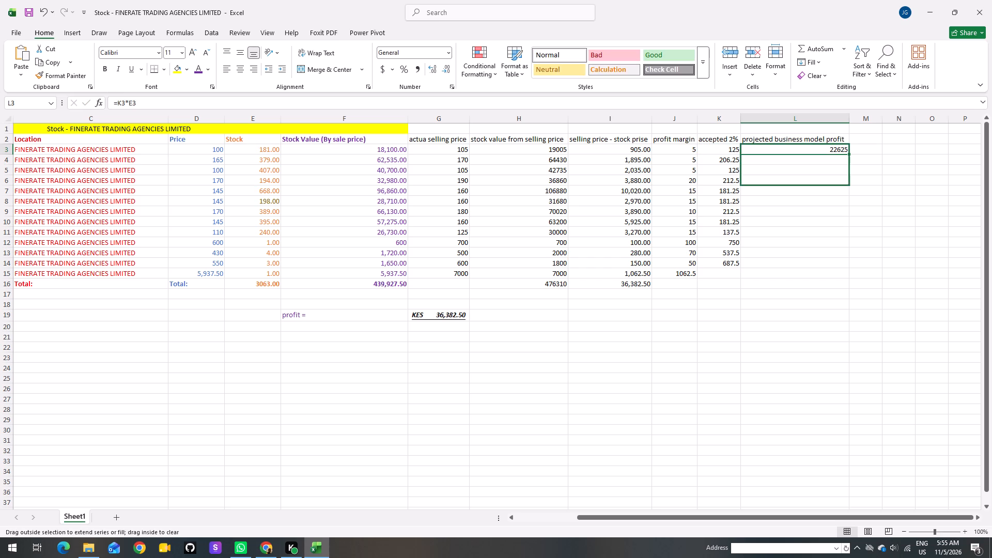
drag(846, 191, 850, 258)
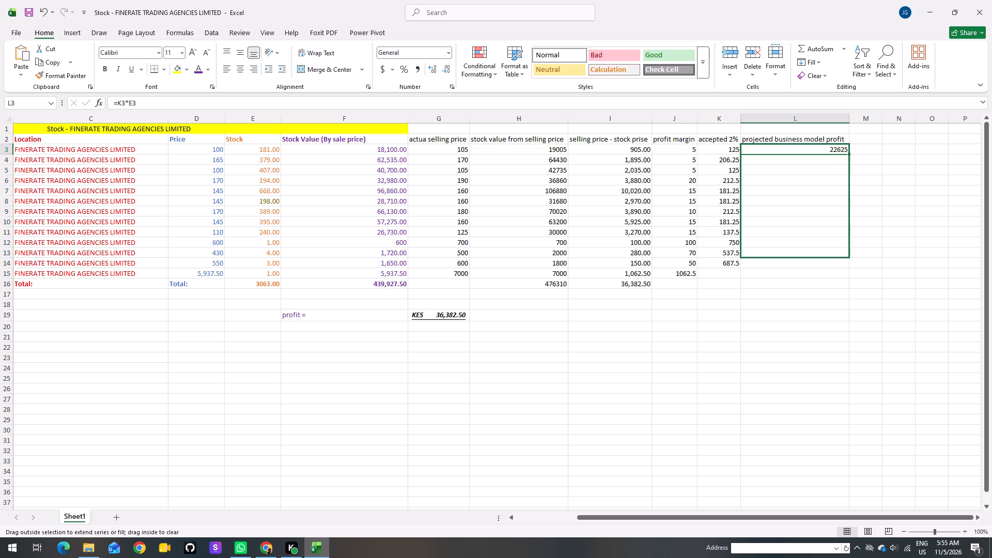
drag(850, 258, 856, 265)
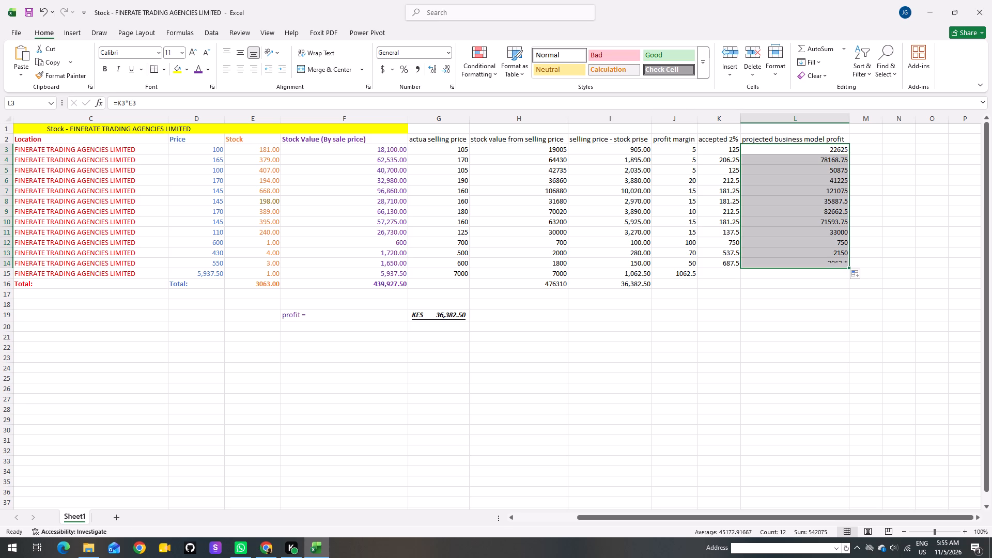
Extend the formulas in K14 and L14 down to row 15 for the BYD cup item.
click(735, 261)
drag(741, 268, 742, 272)
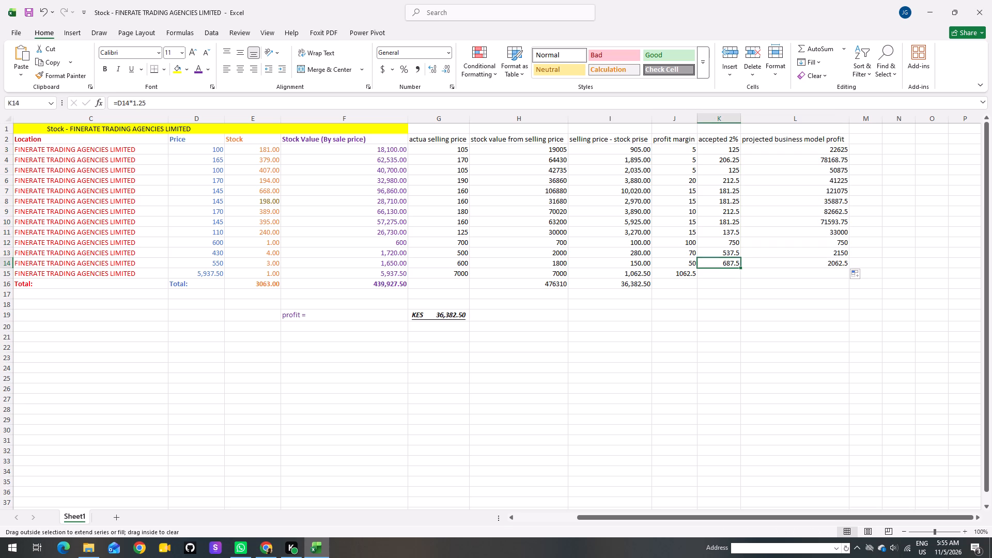
drag(742, 272, 742, 277)
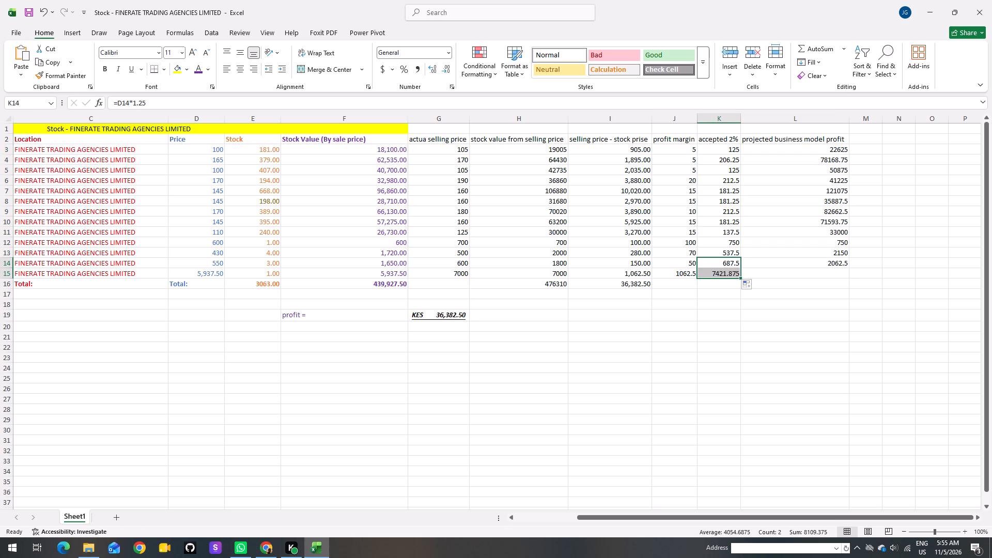
click(783, 266)
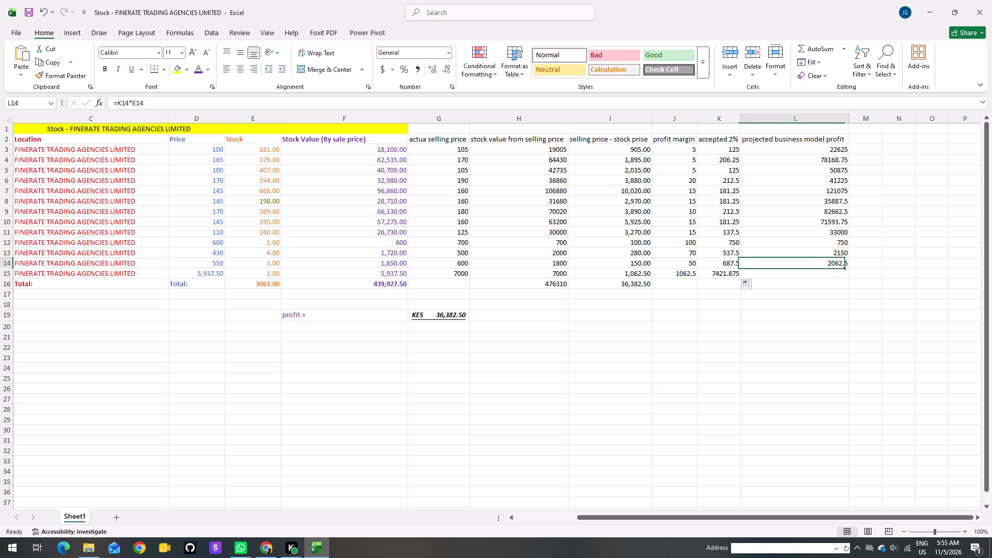
drag(850, 267, 849, 275)
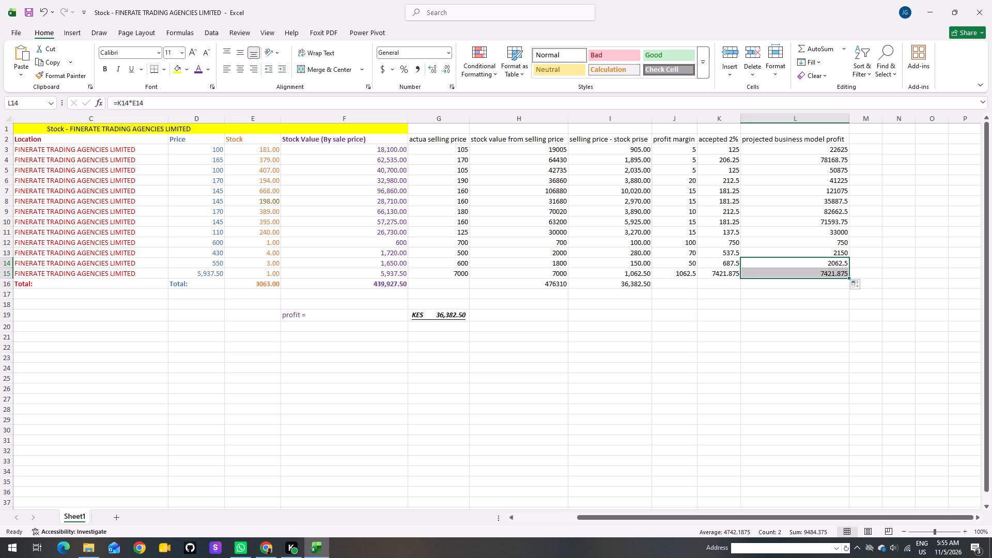
click(868, 270)
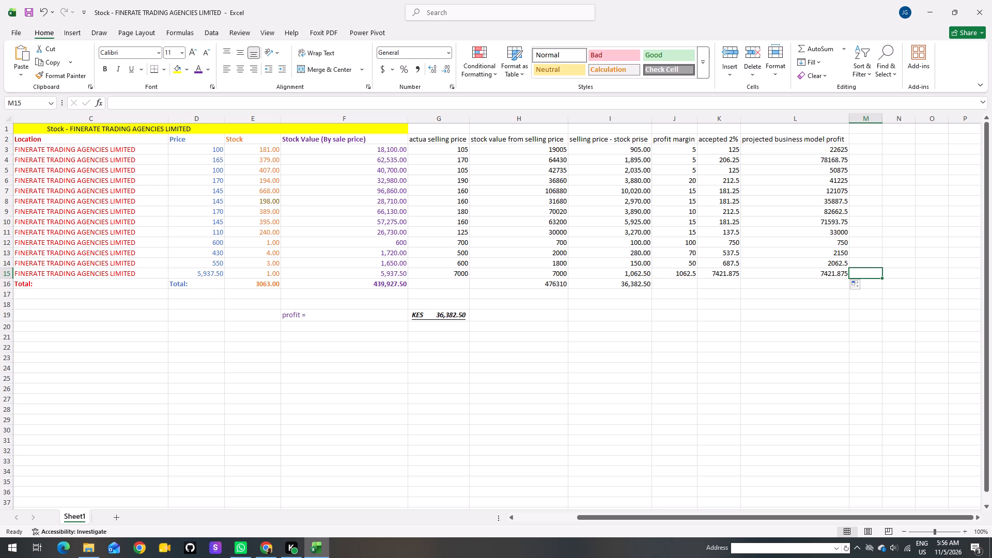
Total the projected values L3:L15 in L16 with AutoSum.
drag(841, 146, 836, 230)
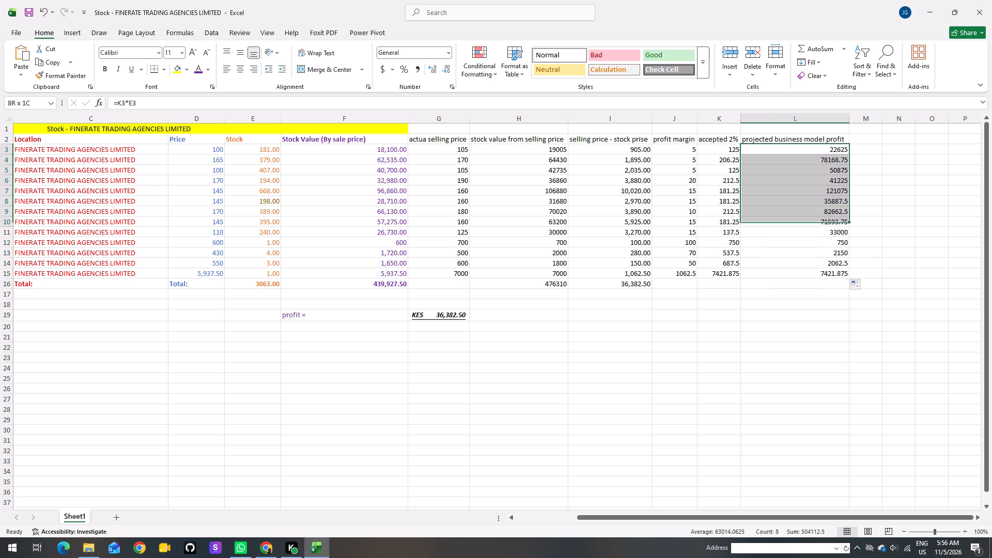
drag(836, 230, 843, 271)
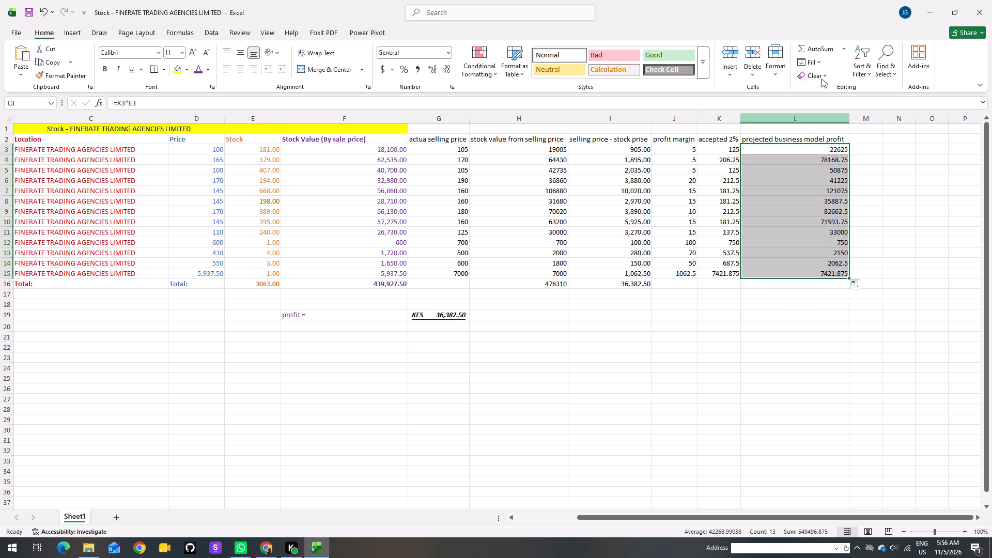
click(817, 49)
click(933, 242)
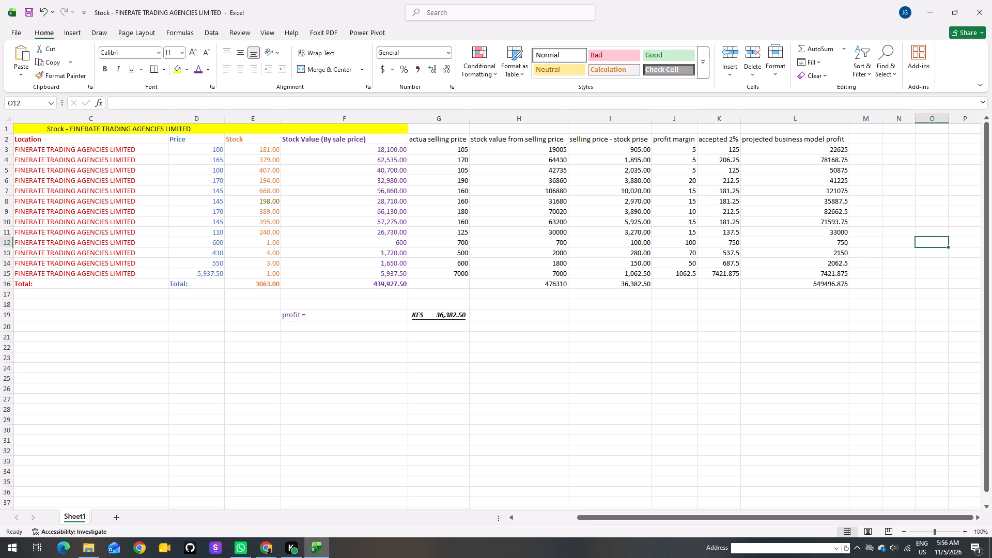
click(833, 283)
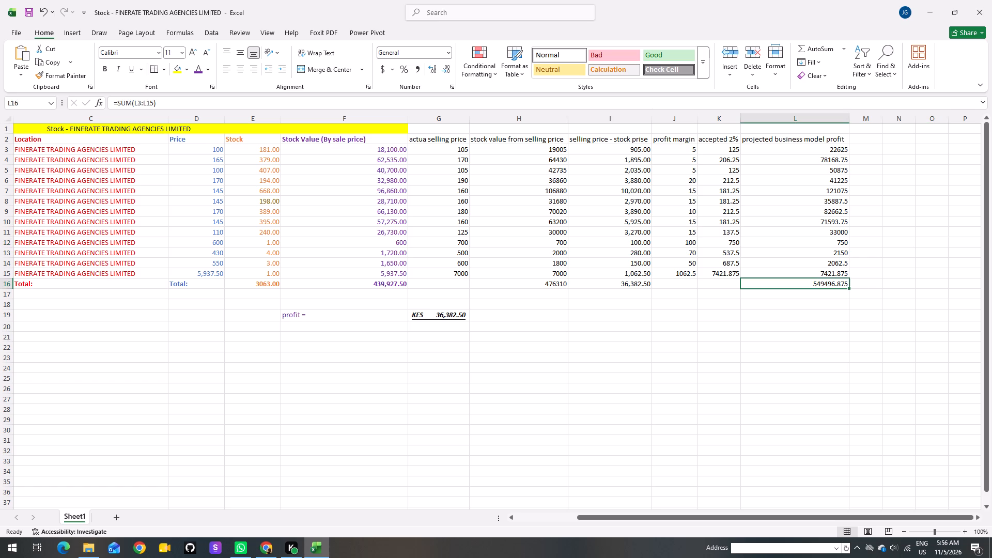
Enter the label "profit" in K19.
click(734, 318)
key(p)
key(r)
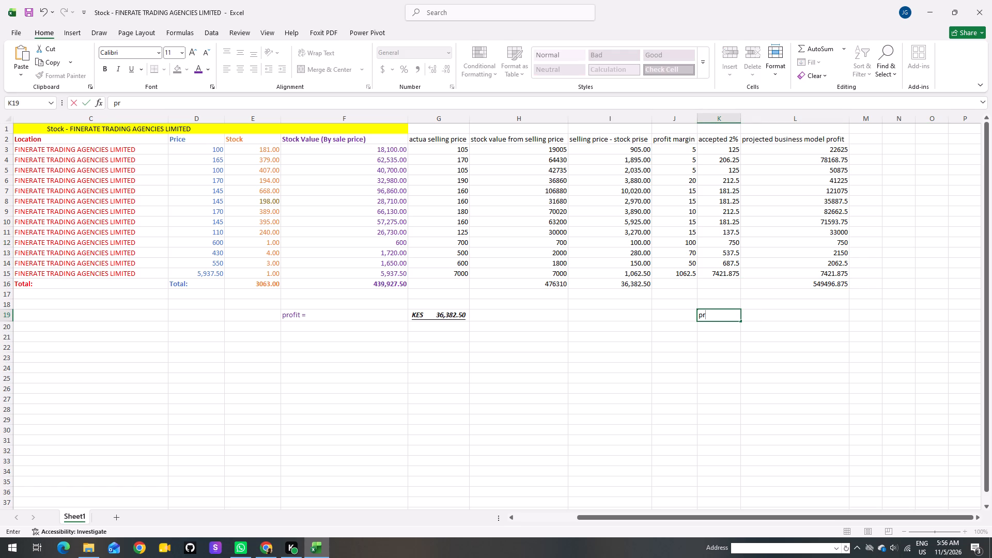
key(o)
key(f)
text(it)
key(Return)
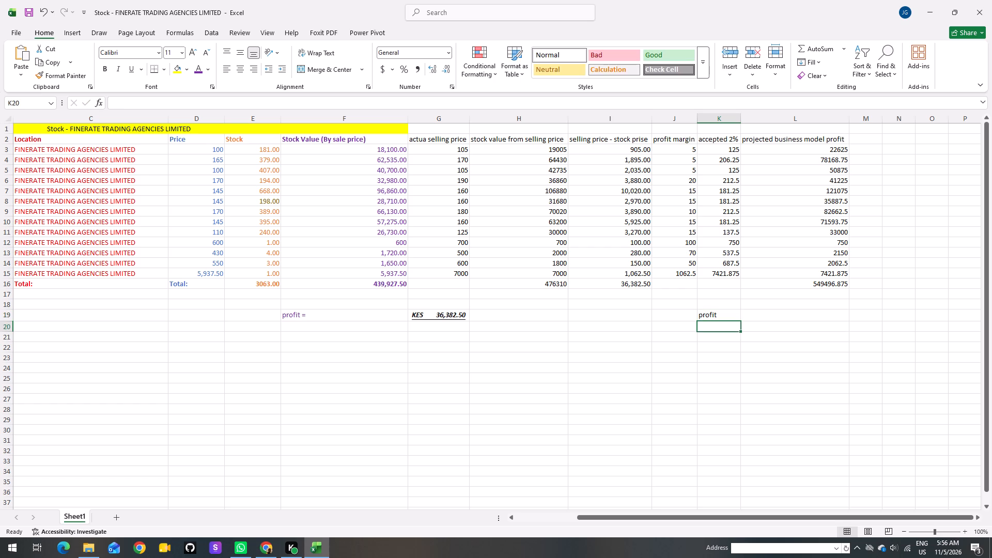
Enter the formula =L16-H16 in L19 and check it against the existing profit formula in G19.
click(749, 317)
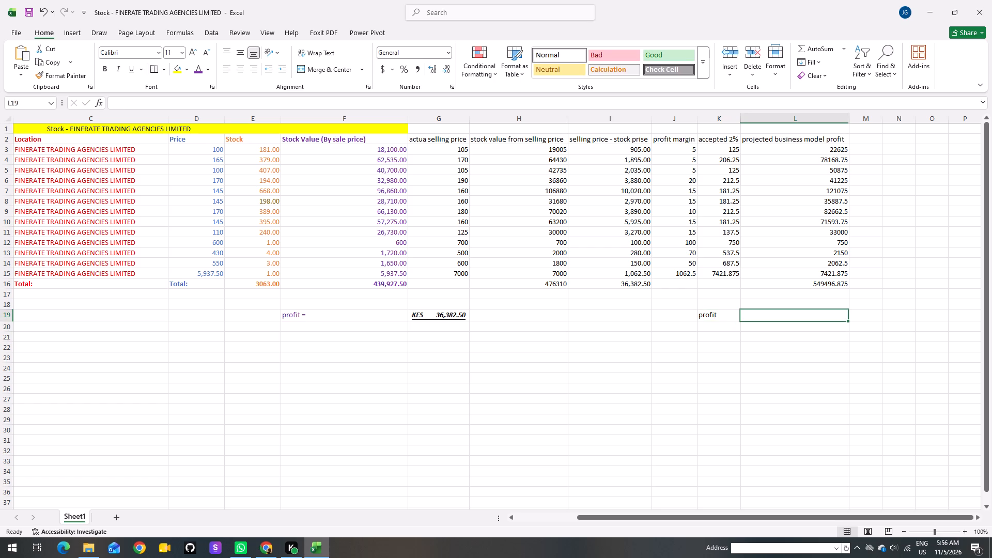
key(equal)
click(811, 281)
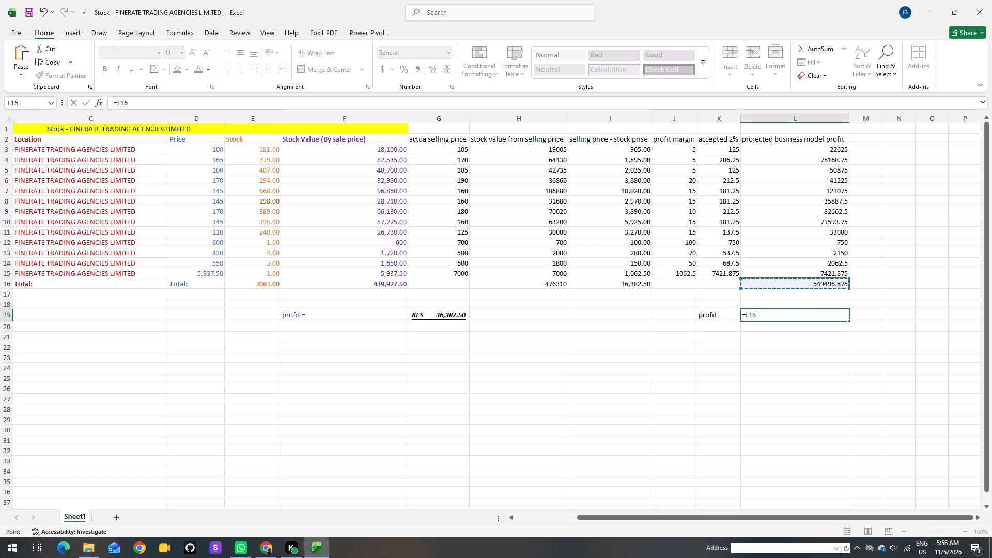
key(minus)
click(555, 287)
key(Return)
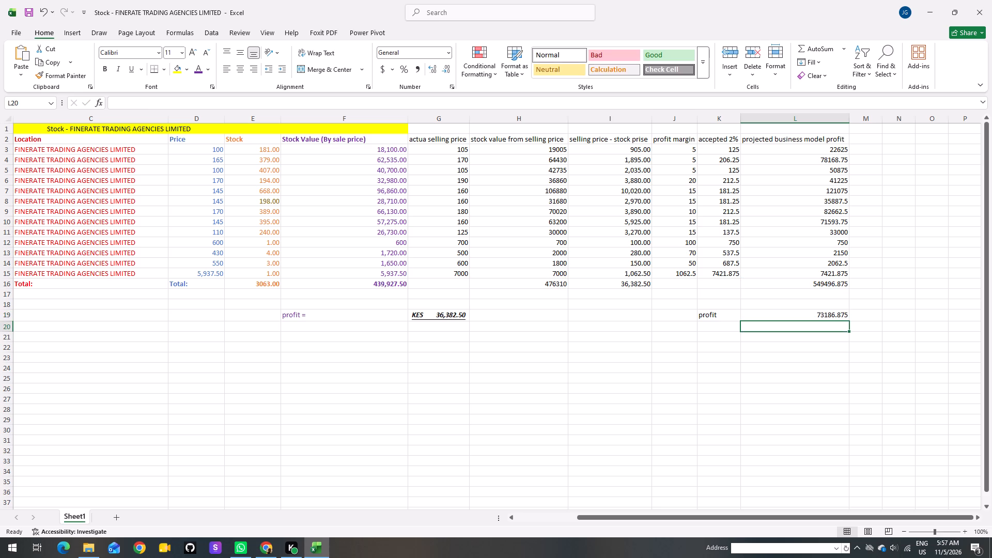
click(454, 316)
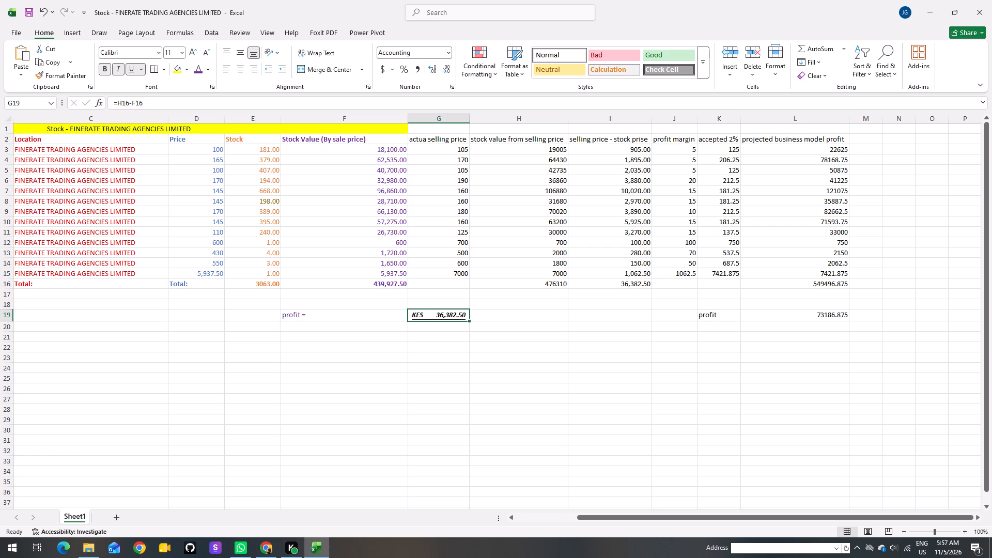
click(829, 310)
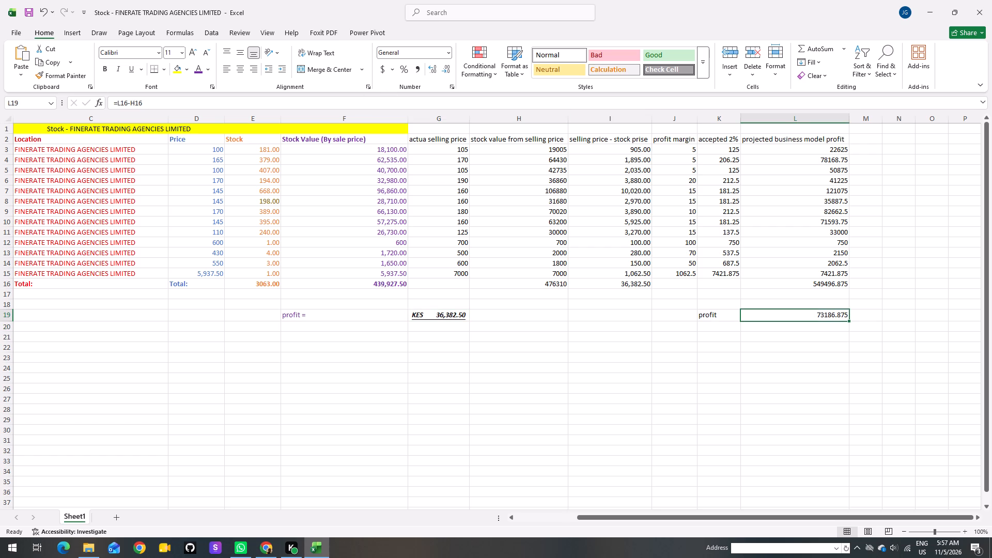
Enter the header "accepted profit margin" in M2.
click(861, 139)
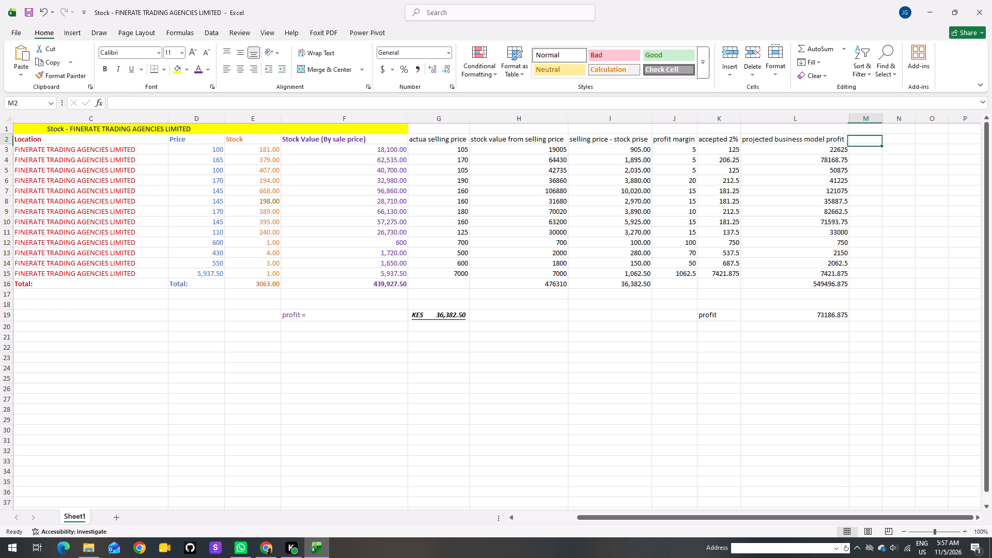
text(accepted profit margin)
key(Return)
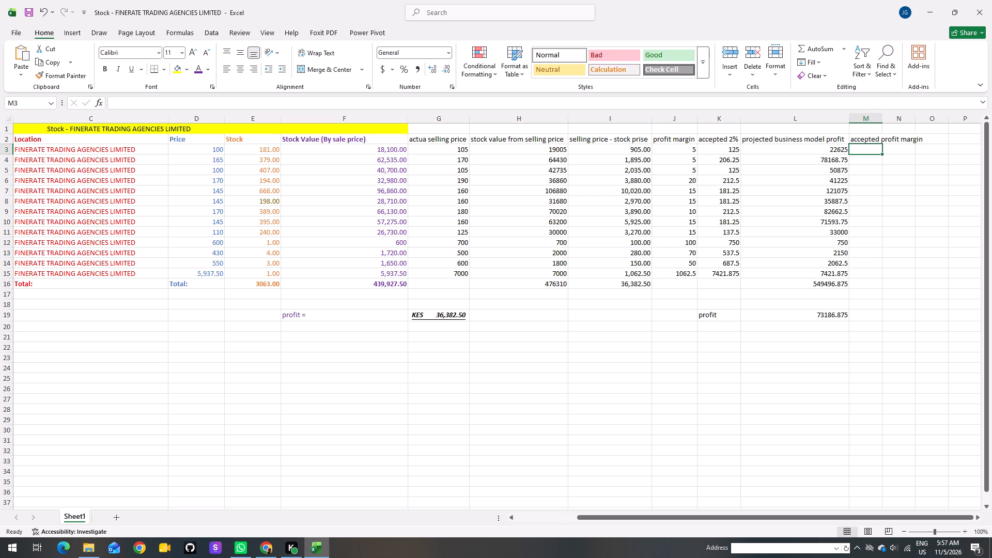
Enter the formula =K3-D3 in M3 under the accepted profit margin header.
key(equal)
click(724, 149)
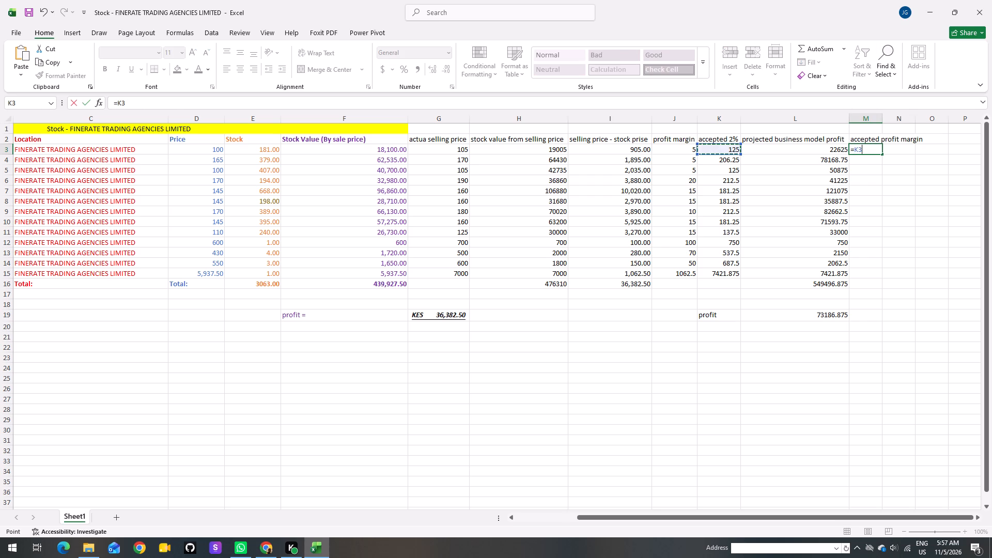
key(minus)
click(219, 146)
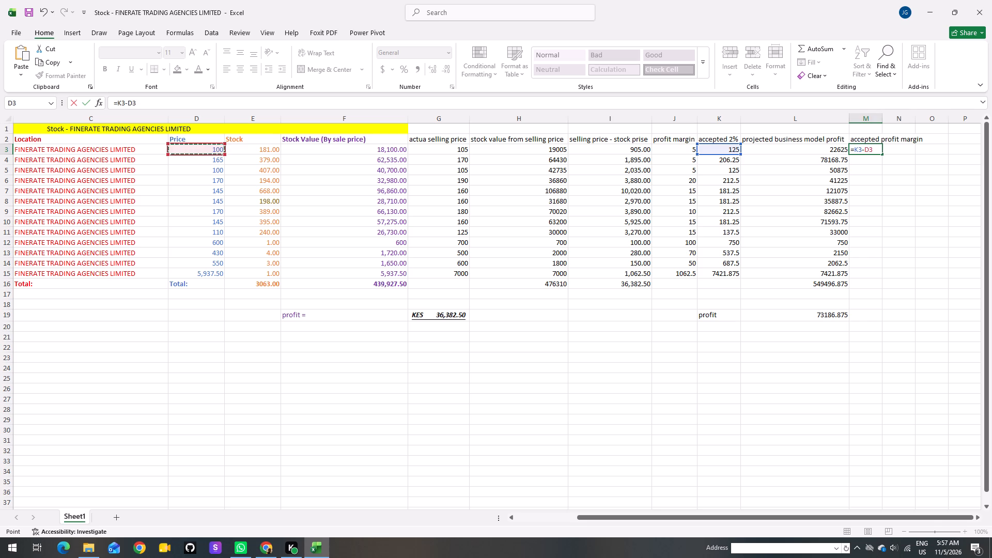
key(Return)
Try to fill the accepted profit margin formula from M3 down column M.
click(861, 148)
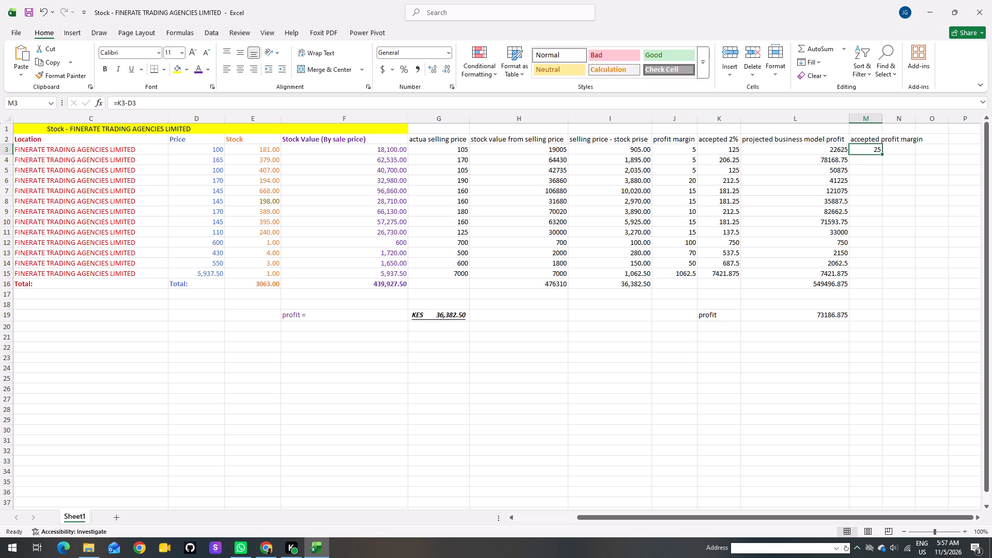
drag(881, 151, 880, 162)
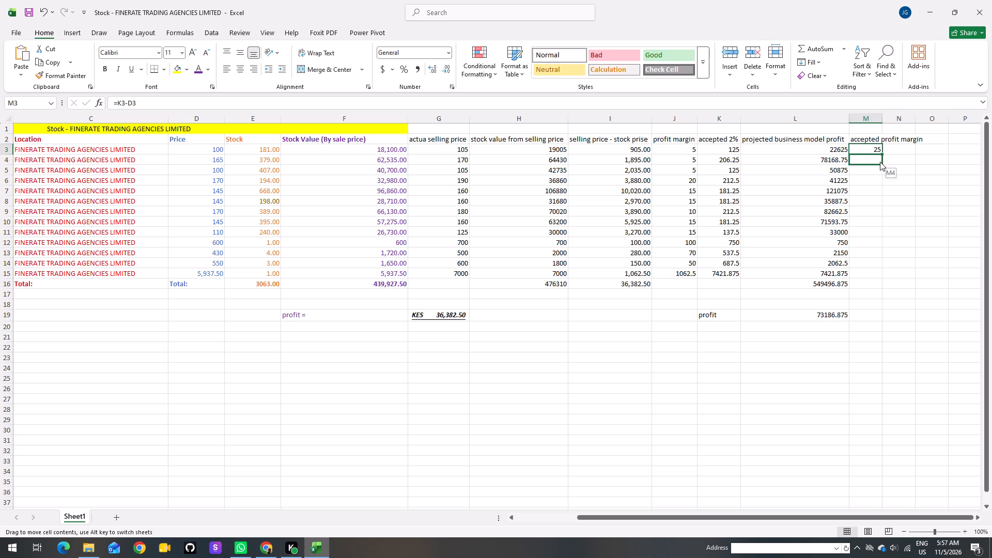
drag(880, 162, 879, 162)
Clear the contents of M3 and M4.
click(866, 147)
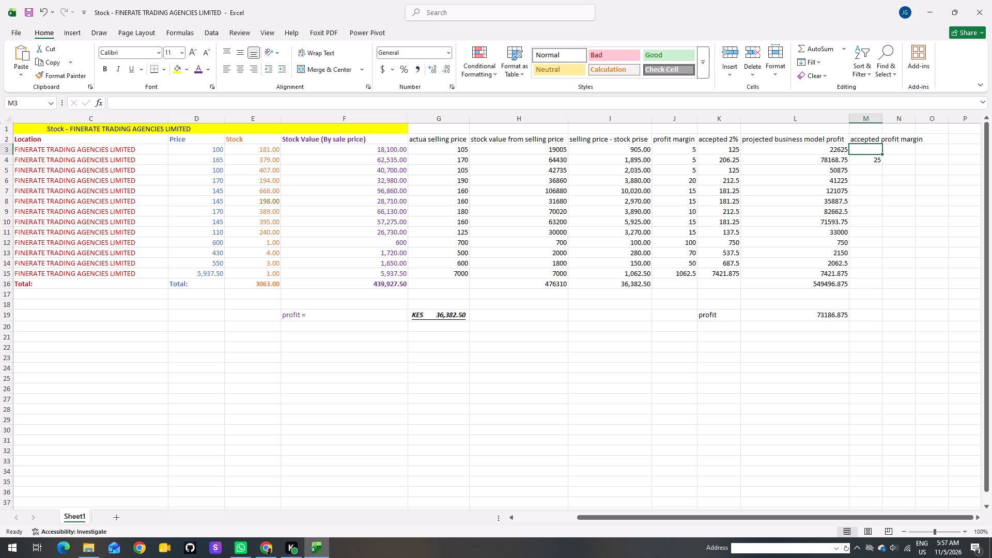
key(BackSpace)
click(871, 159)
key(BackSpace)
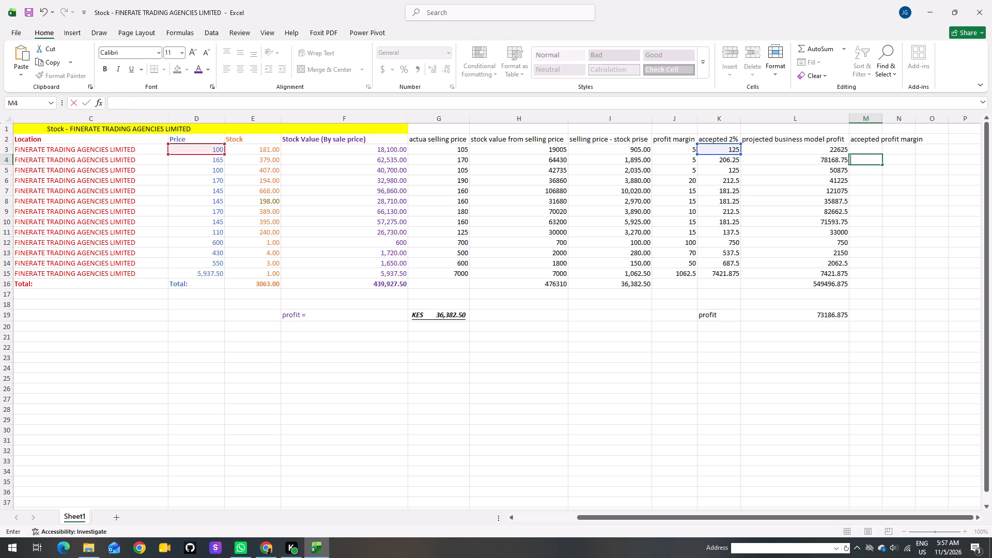
Enter the formula =K3-D3 in M3 to calculate the first item's accepted profit margin.
click(869, 147)
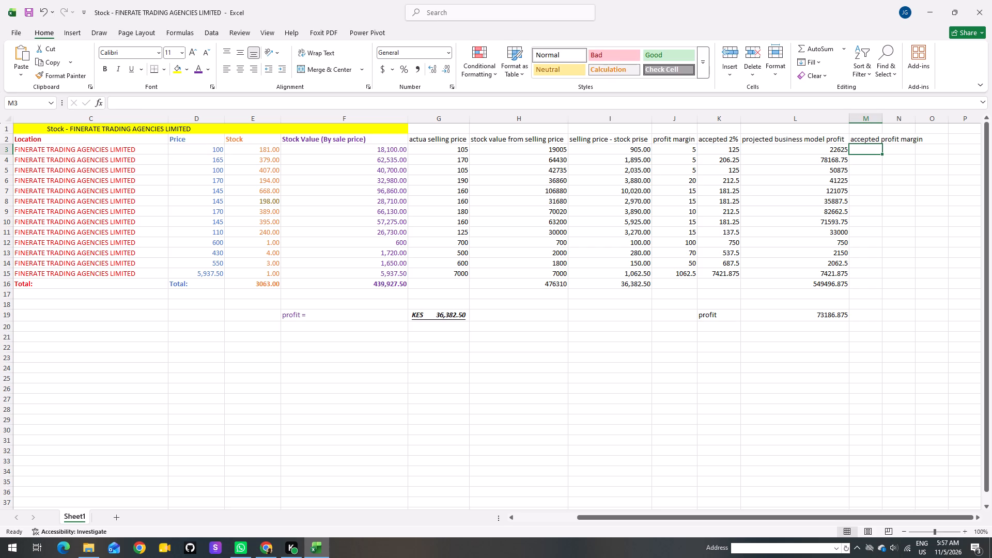
key(equal)
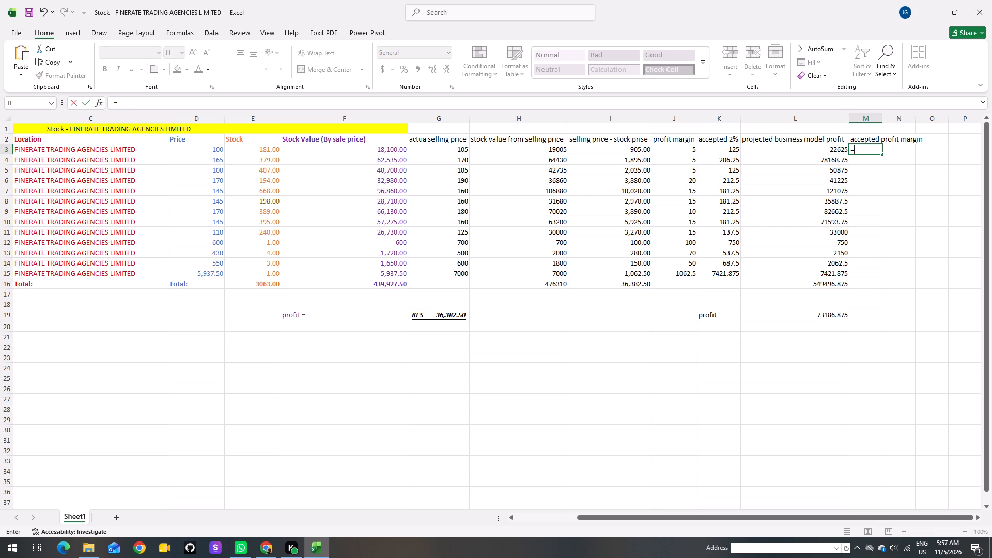
click(720, 149)
key(minus)
click(210, 149)
key(Return)
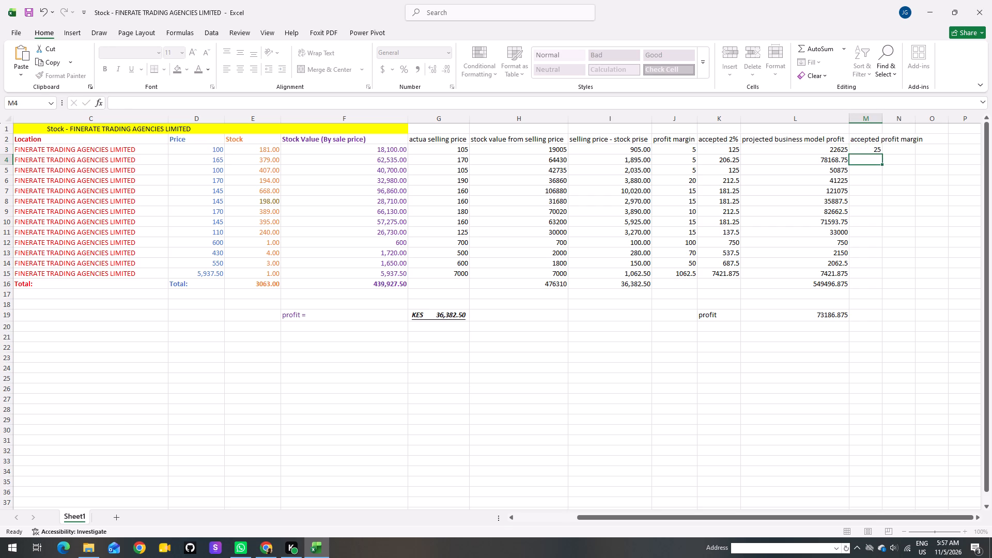
Fill the accepted profit margin formula from M3 down through M15.
click(859, 149)
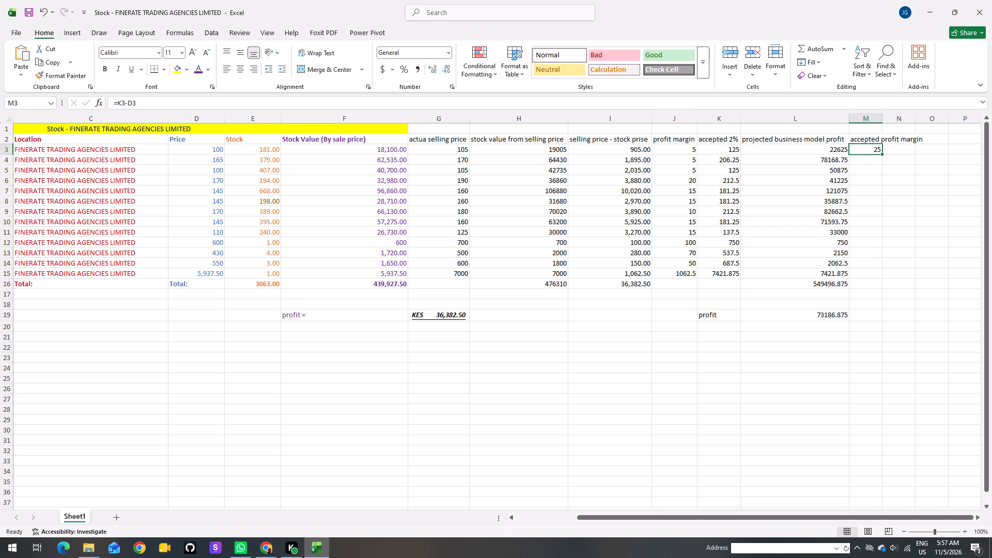
drag(881, 153, 884, 270)
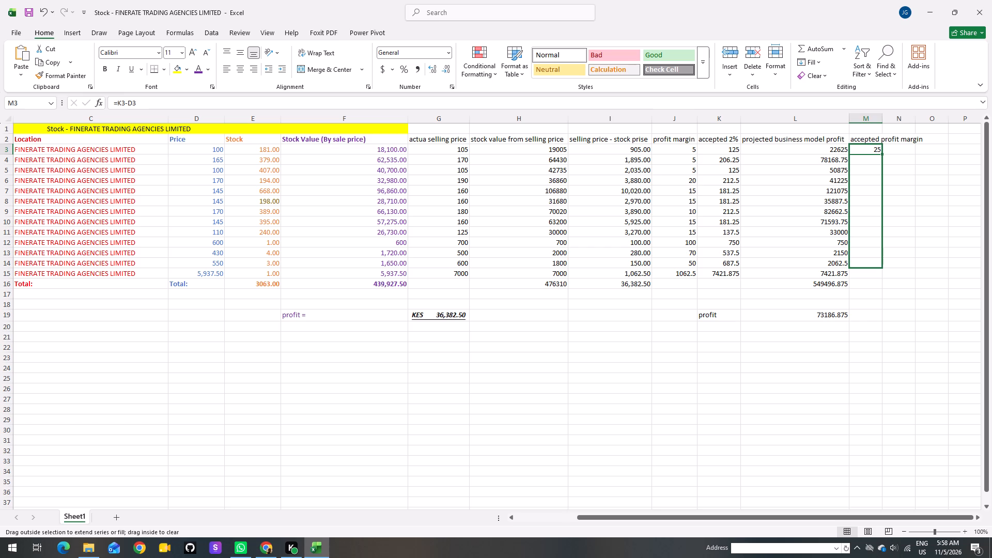
drag(884, 270, 887, 286)
drag(887, 286, 885, 275)
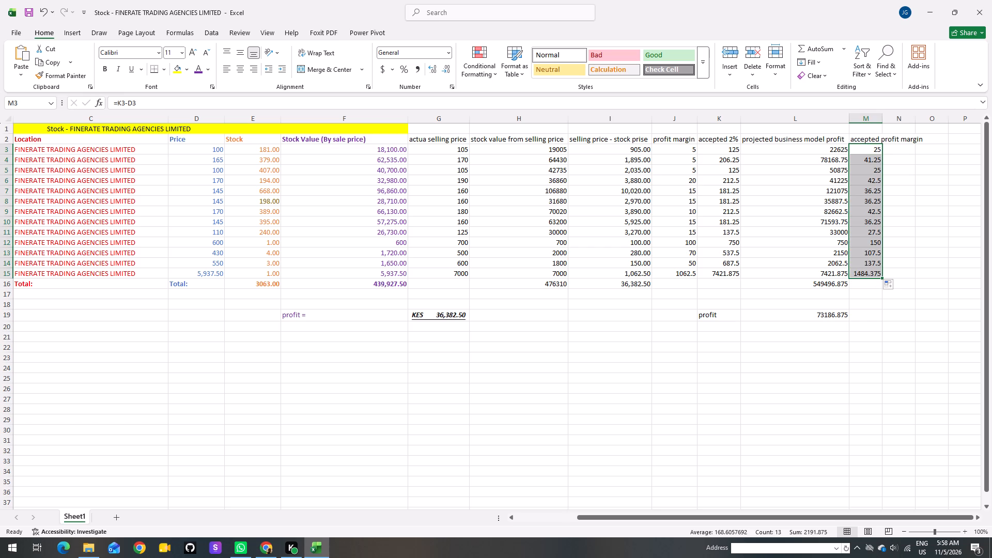
click(912, 205)
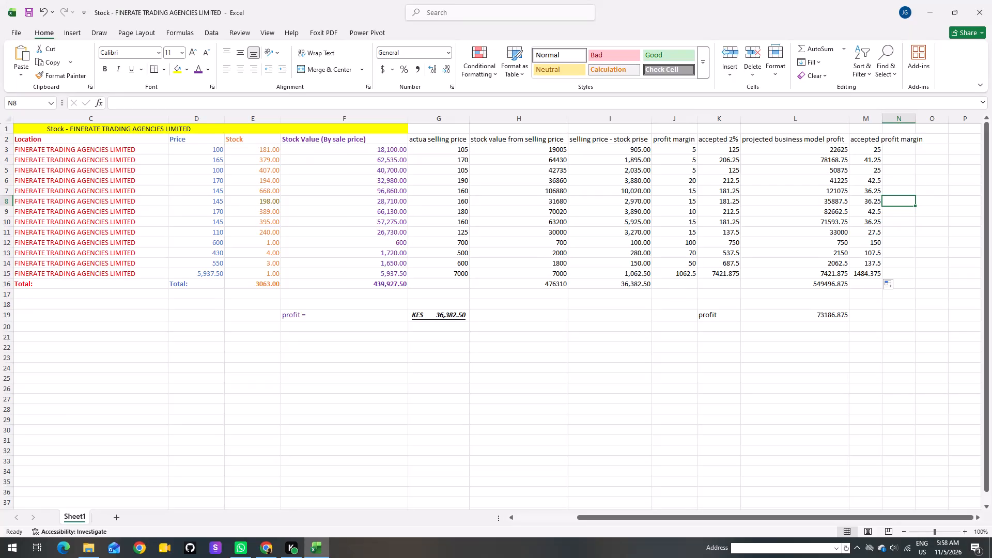
Check the price in D4 and the accepted 2% formulas in K4:K6.
click(221, 159)
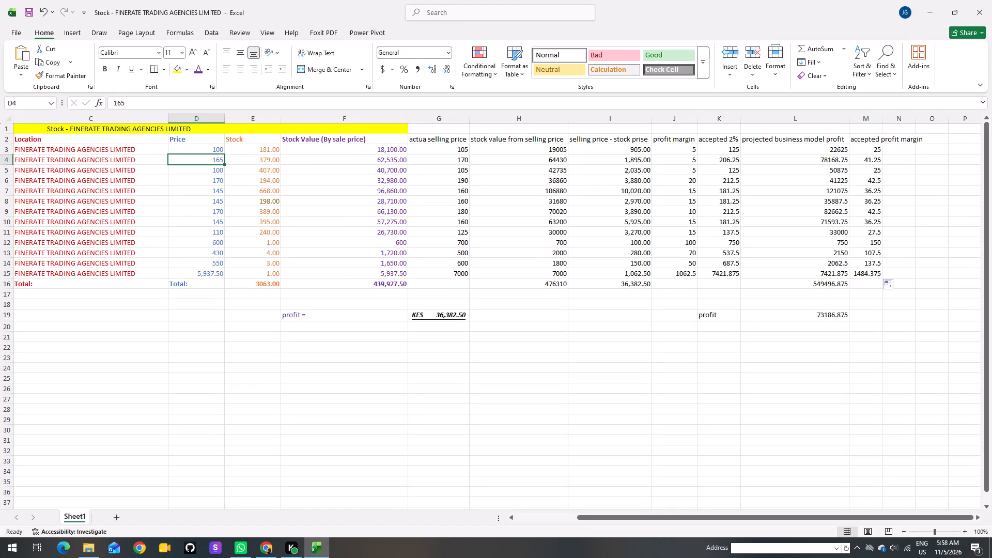
click(725, 161)
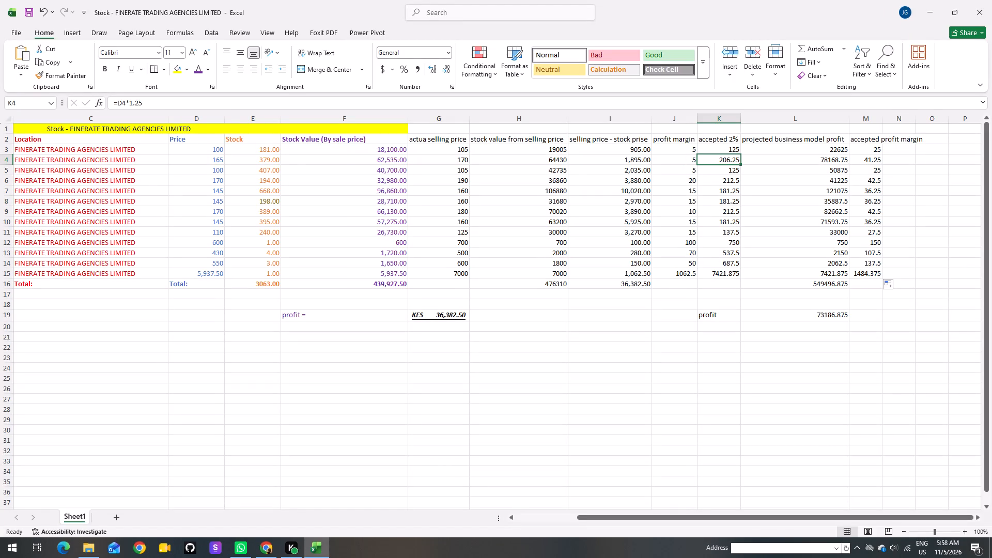
click(727, 169)
click(734, 182)
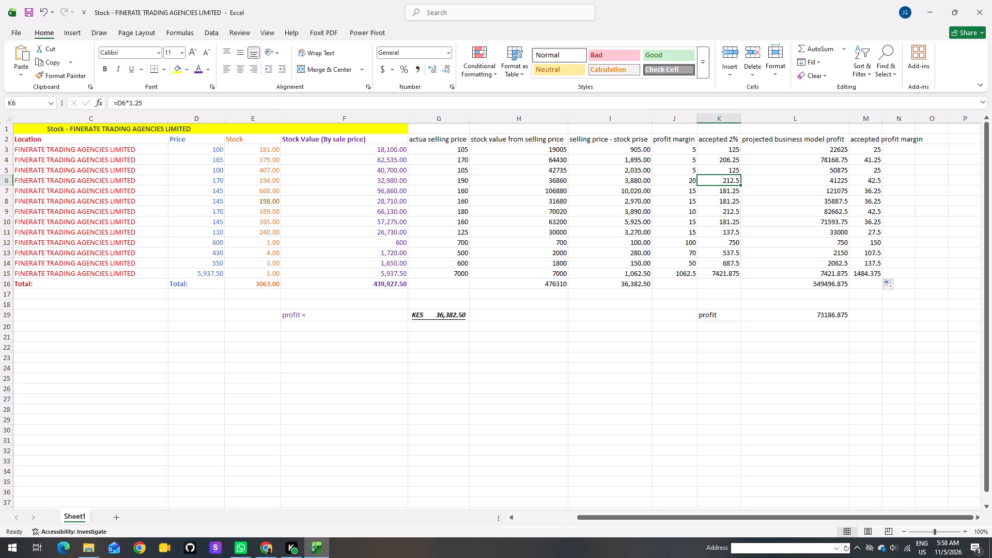
Check the accepted 2% formulas in K7 and K8.
click(736, 193)
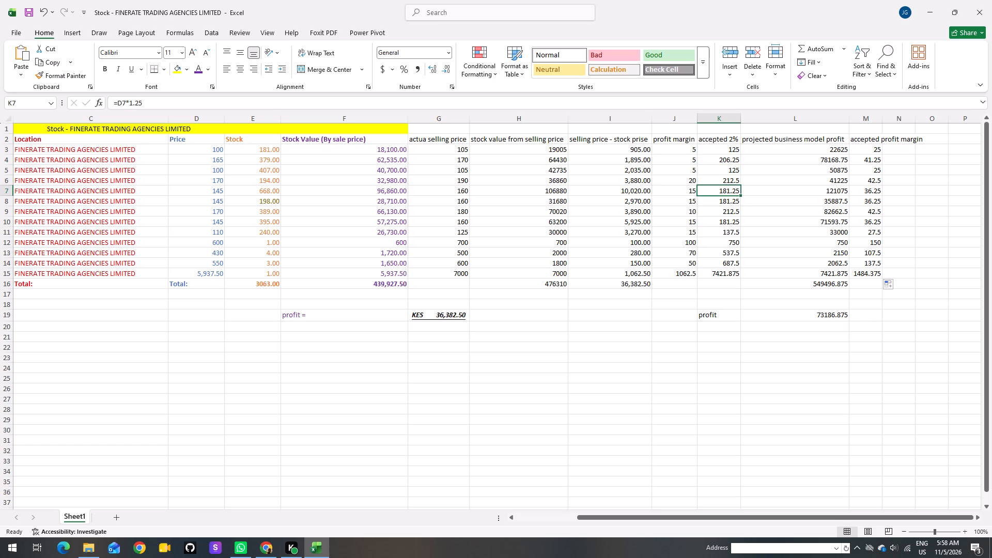
click(738, 202)
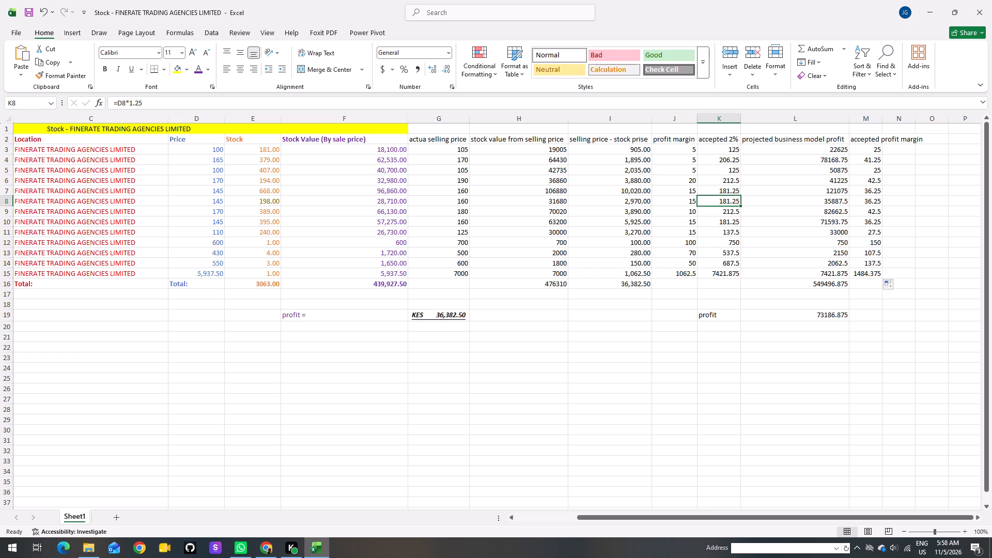
Switch to the Chrome window showing the "On, off, break, back" chat room.
click(265, 547)
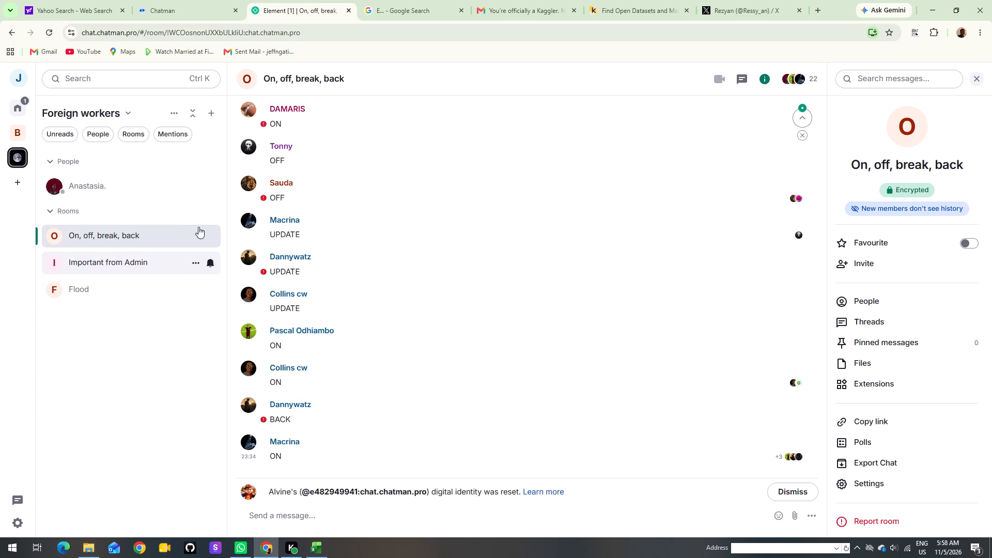
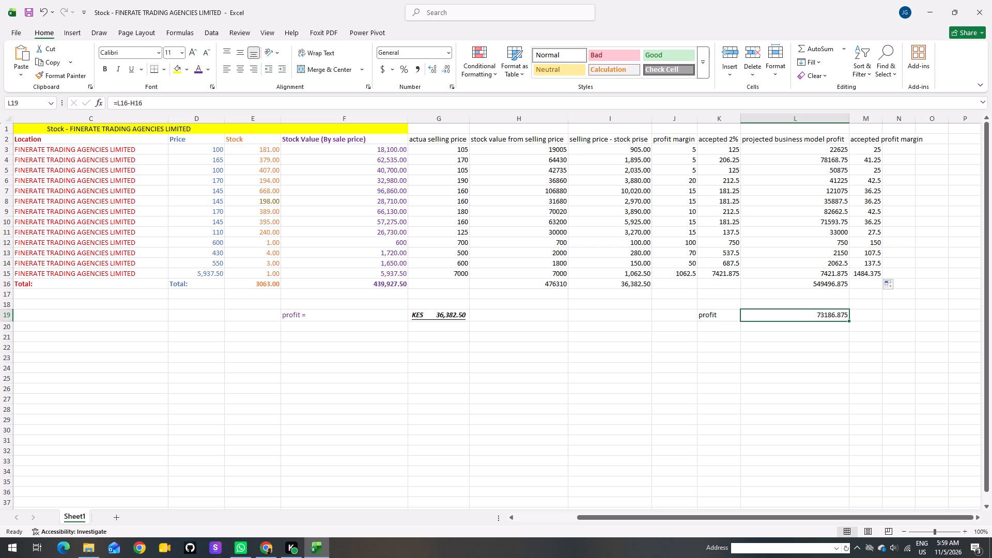
Save the workbook.
click(32, 9)
Create a table without headers from the projected profit cells K19:L19 and load it into the Power Query Editor.
click(215, 32)
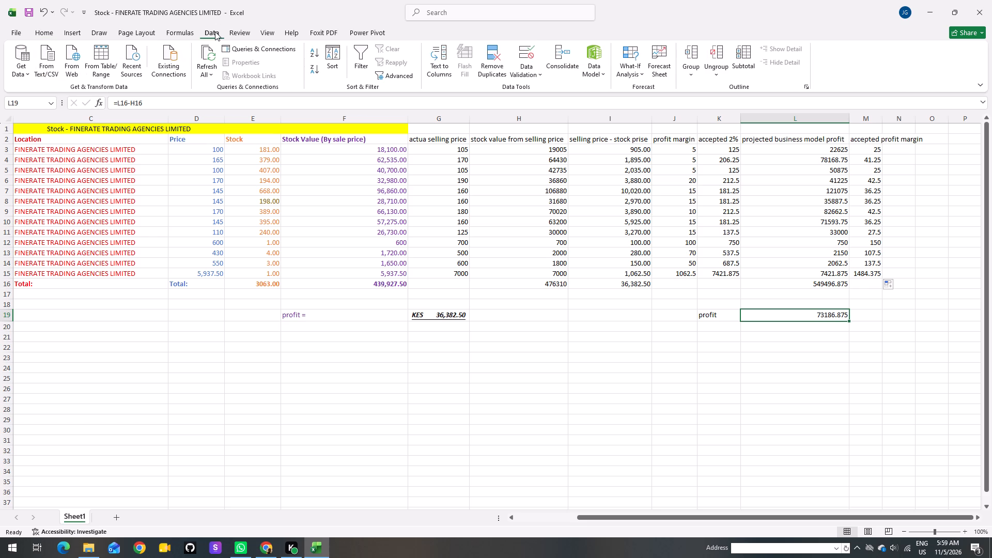
click(107, 55)
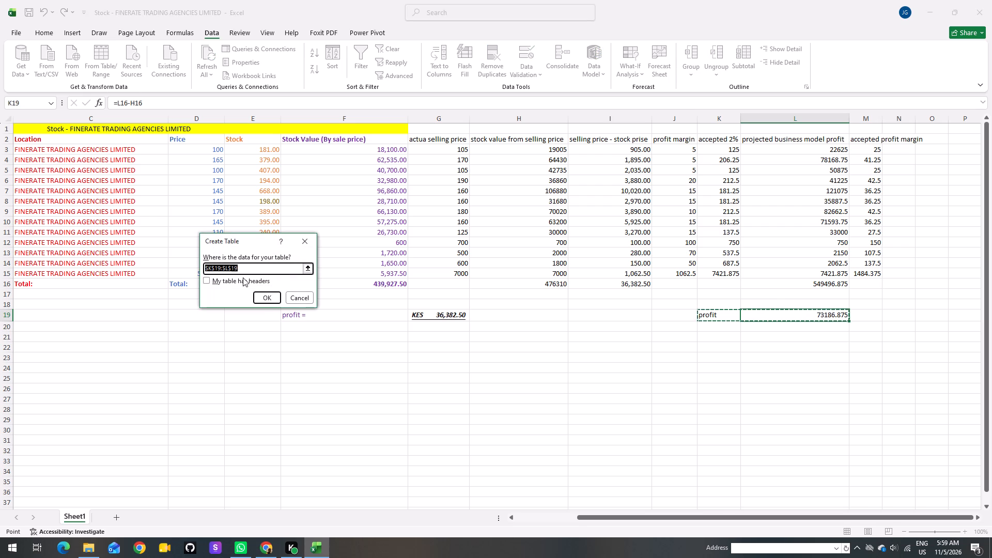
click(260, 298)
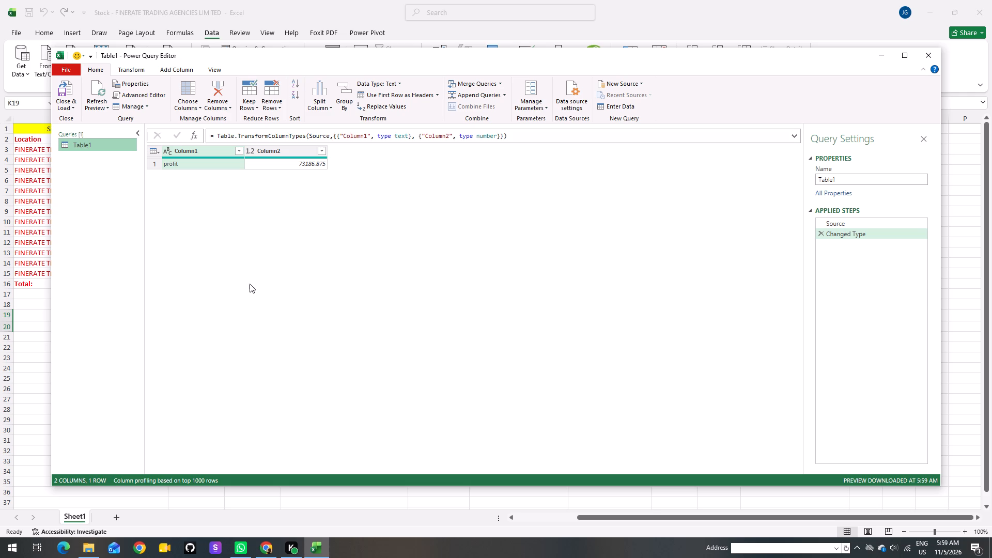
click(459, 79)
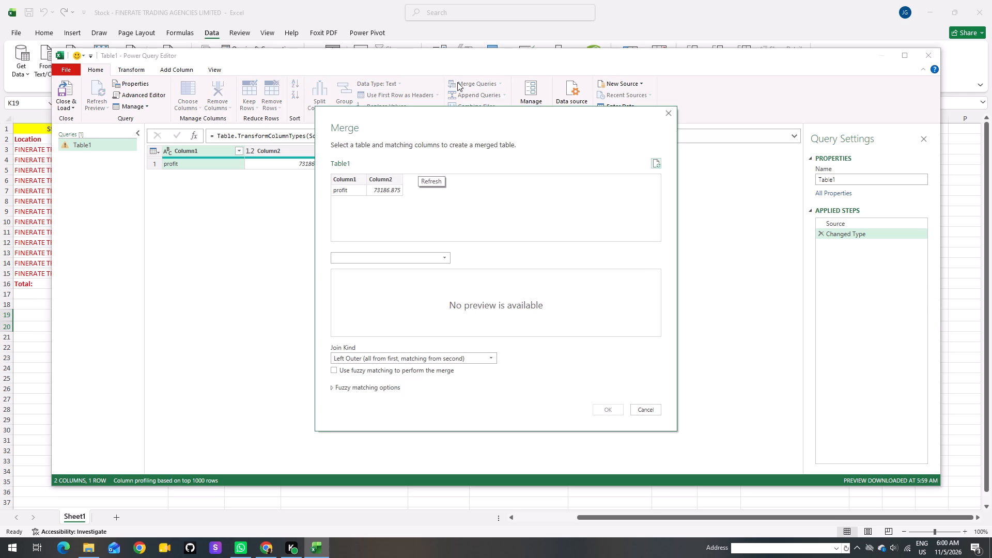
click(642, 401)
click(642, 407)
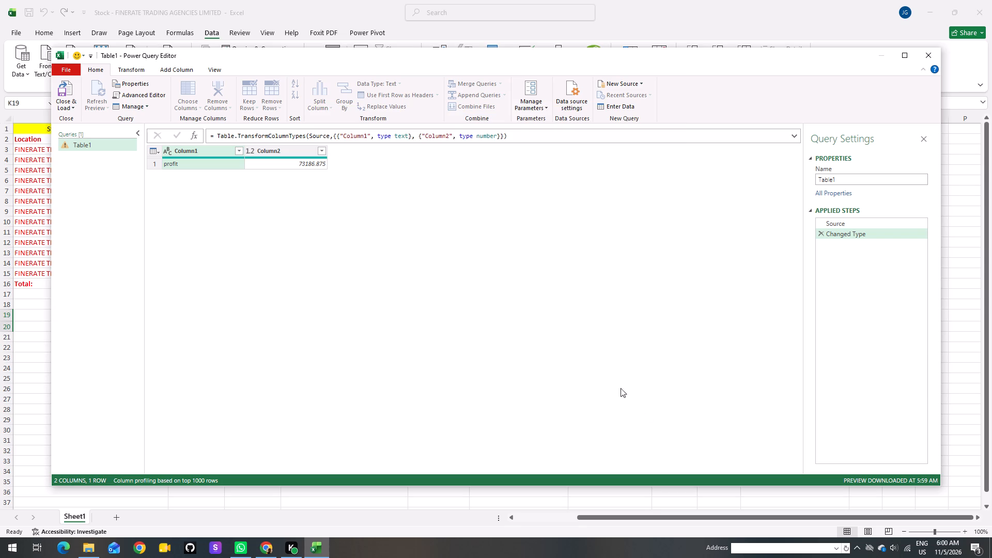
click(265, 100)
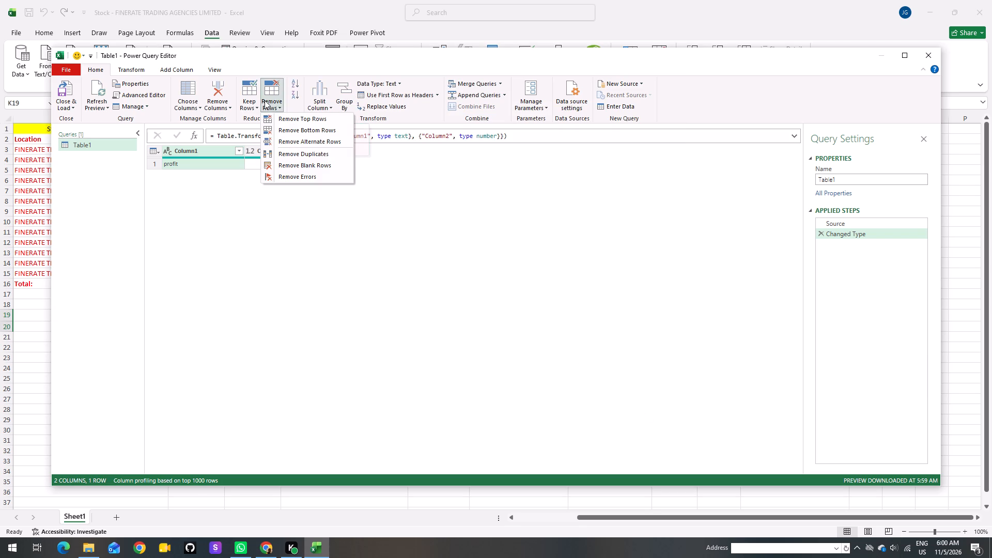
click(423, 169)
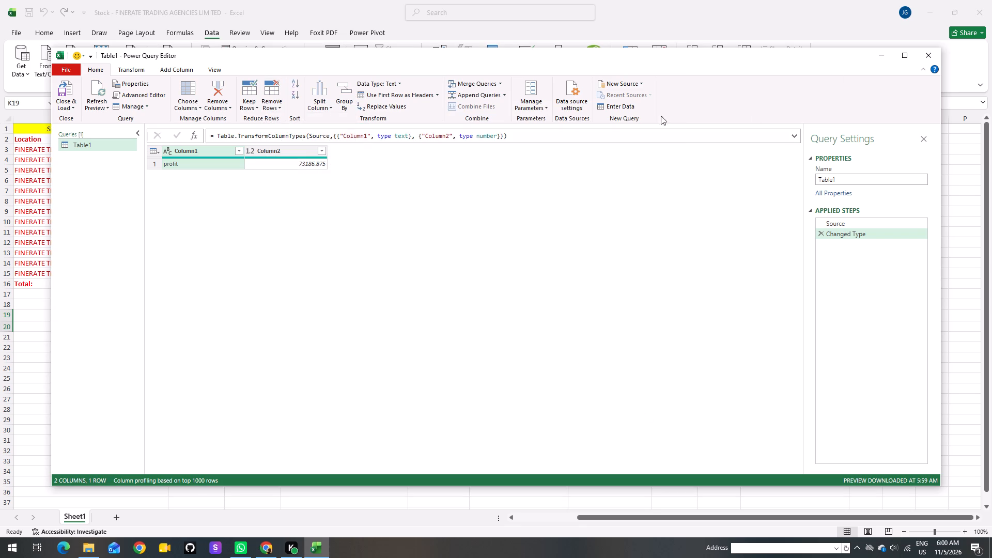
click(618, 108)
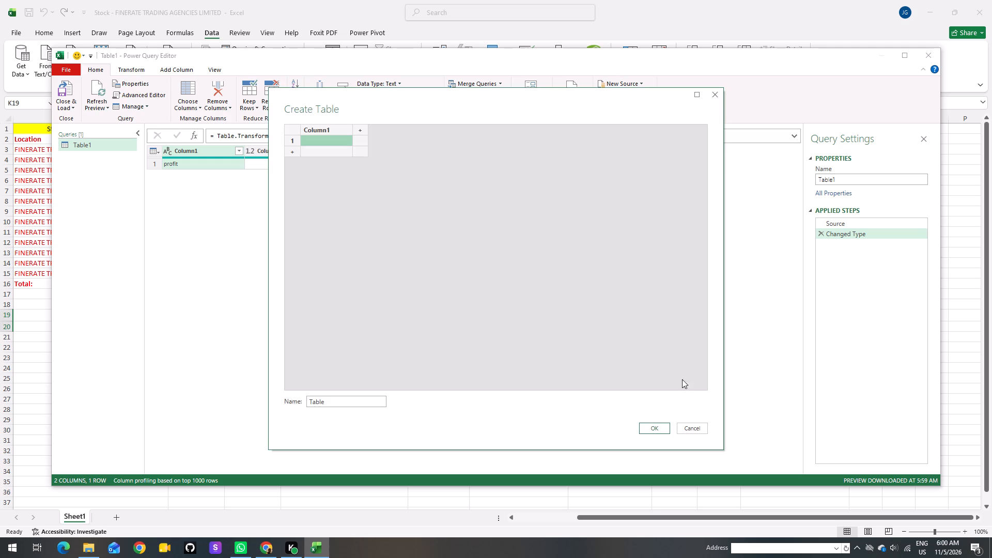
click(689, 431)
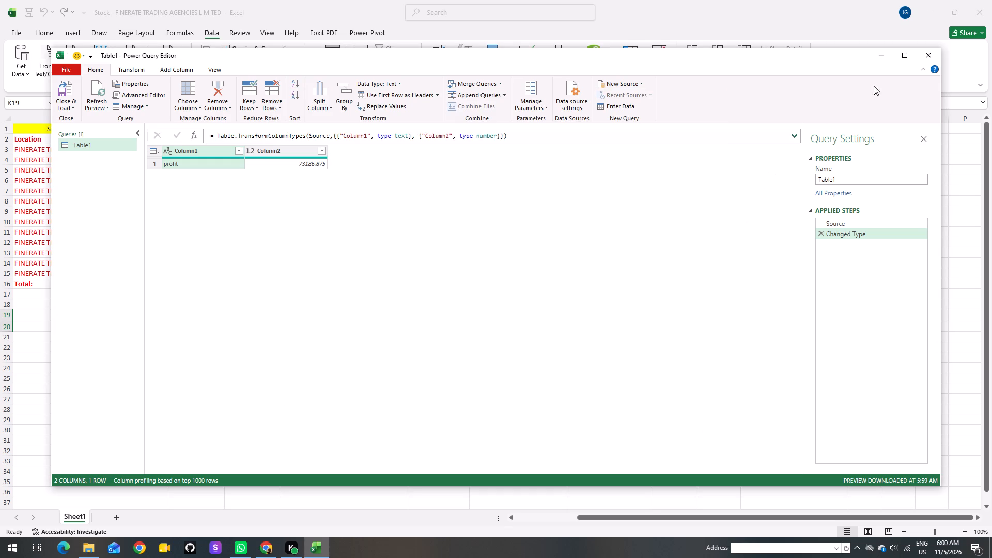
Close the Power Query Editor, discarding the query changes, and return to the sheet.
click(926, 53)
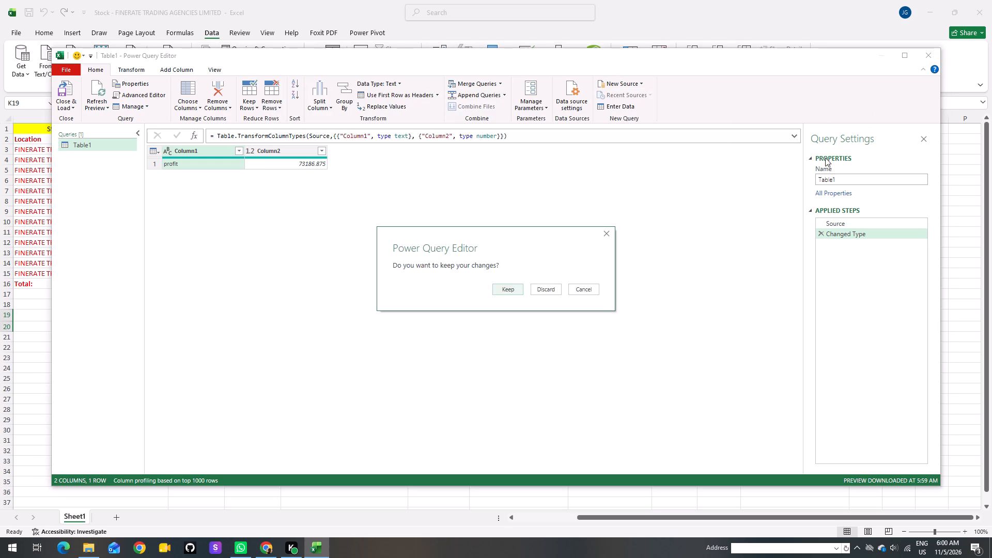
click(560, 291)
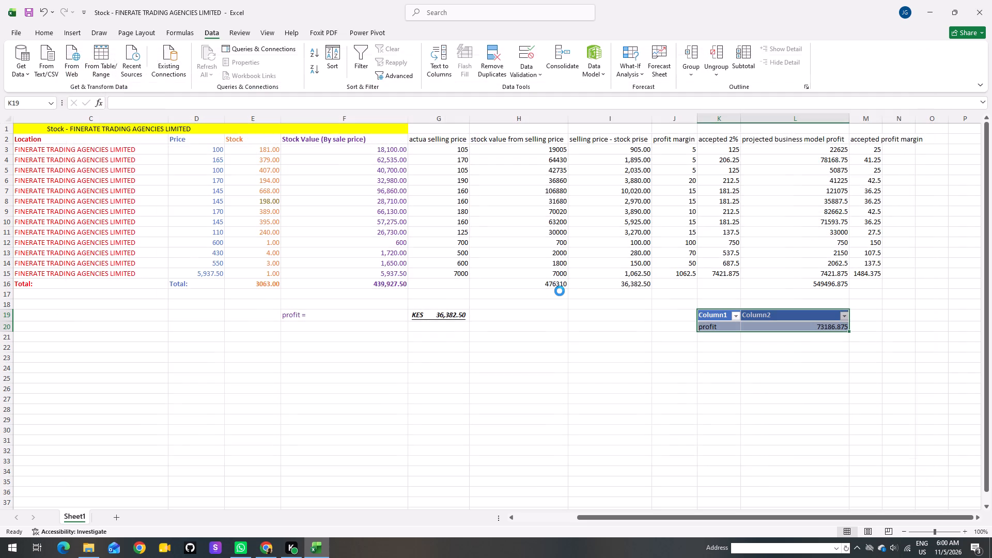
click(558, 319)
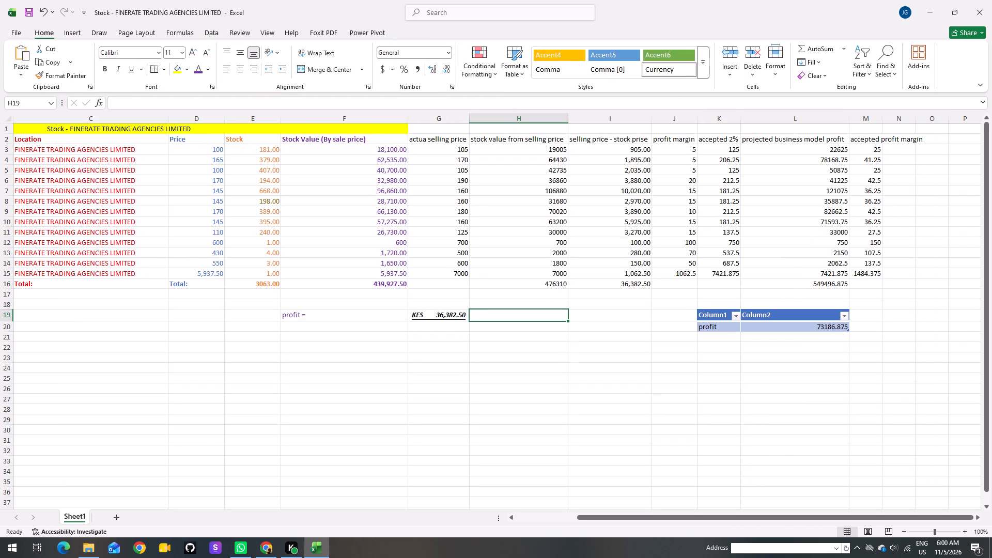
Convert Sheet1 to PDF in Downloads as Stock - FINERATE TRADING AGENCIES LIMITED, saving the workbook first and replacing the existing file.
click(317, 28)
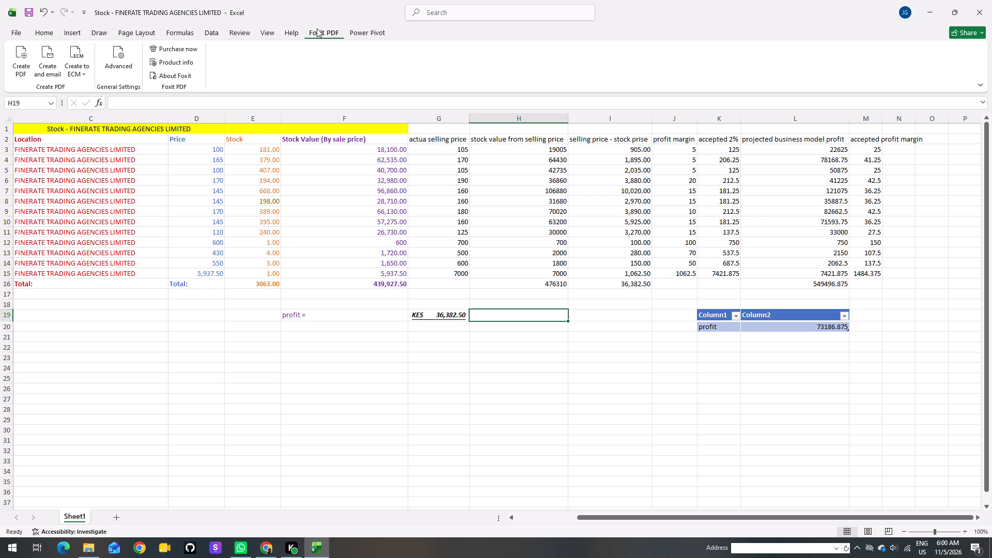
click(25, 49)
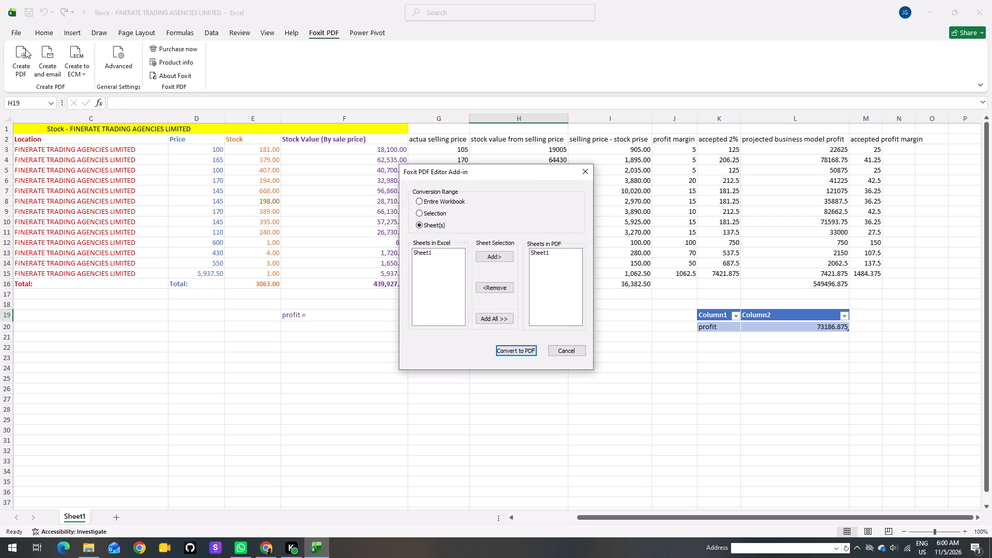
click(504, 351)
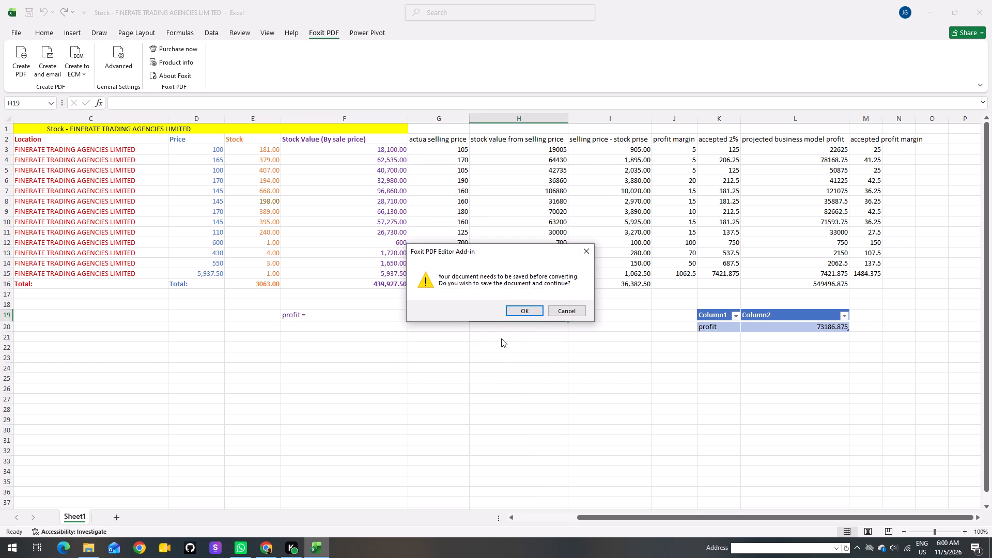
click(514, 306)
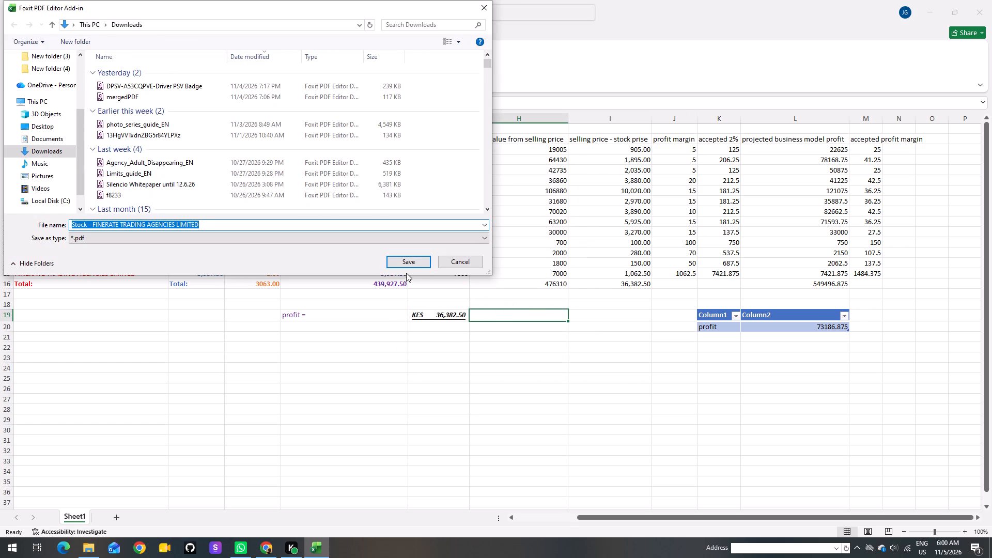
click(409, 269)
click(409, 259)
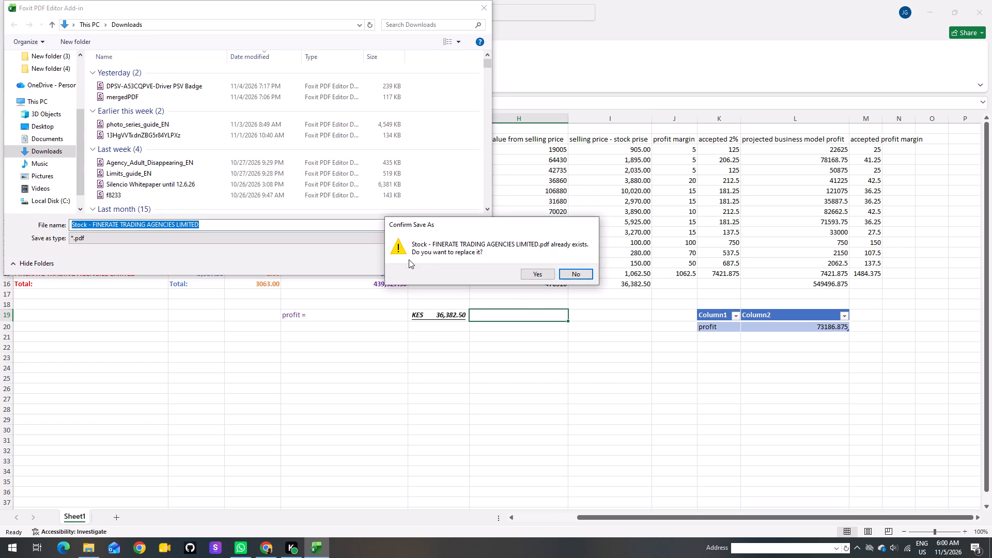
click(545, 274)
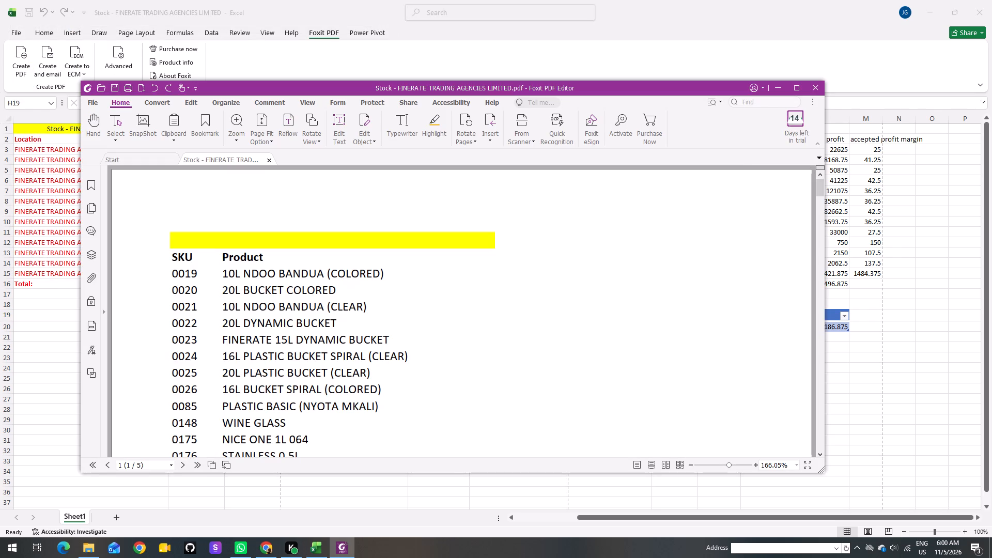
Look through the exported PDF to examine how the stock sheet is laid out across pages, and close it.
scroll(376, 269, down, 13)
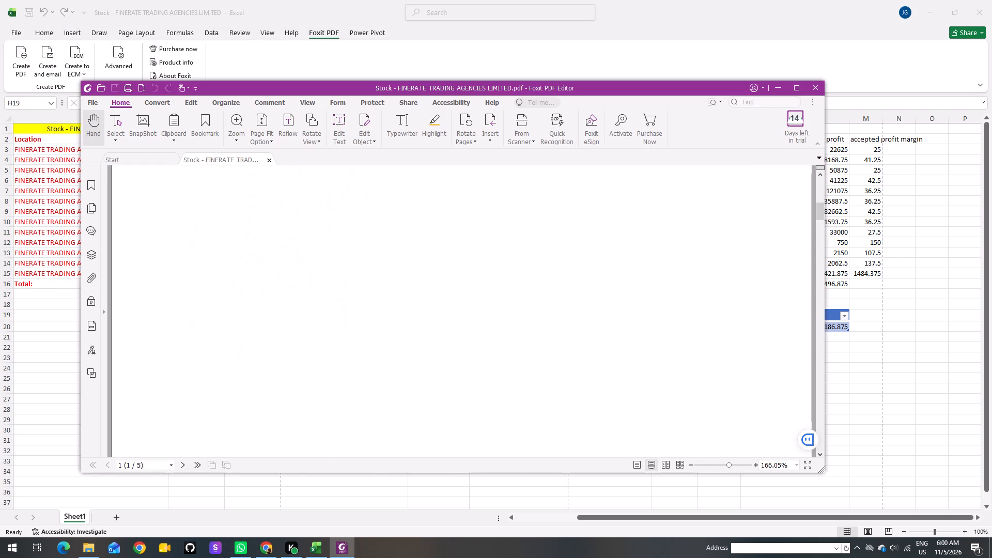
scroll(374, 302, down, 16)
scroll(375, 315, down, 6)
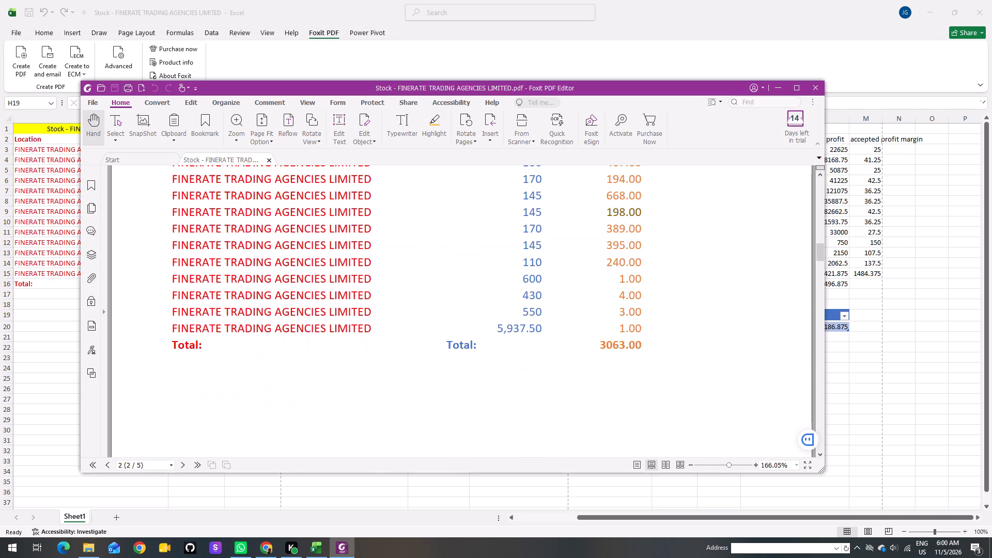
scroll(375, 318, down, 6)
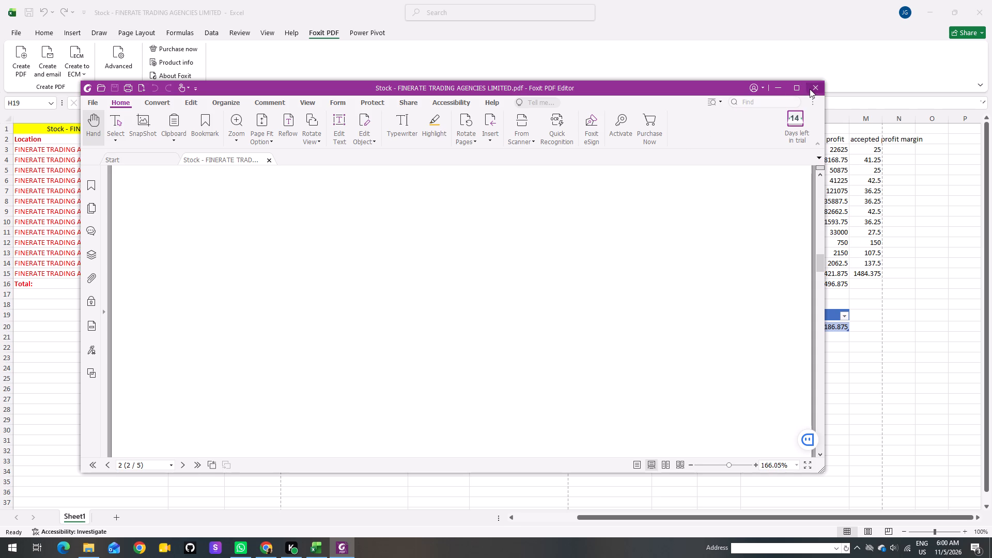
click(810, 89)
Move the vertical page breaks past the last column so the stock sheet fits on one page, and return to Normal view.
click(887, 533)
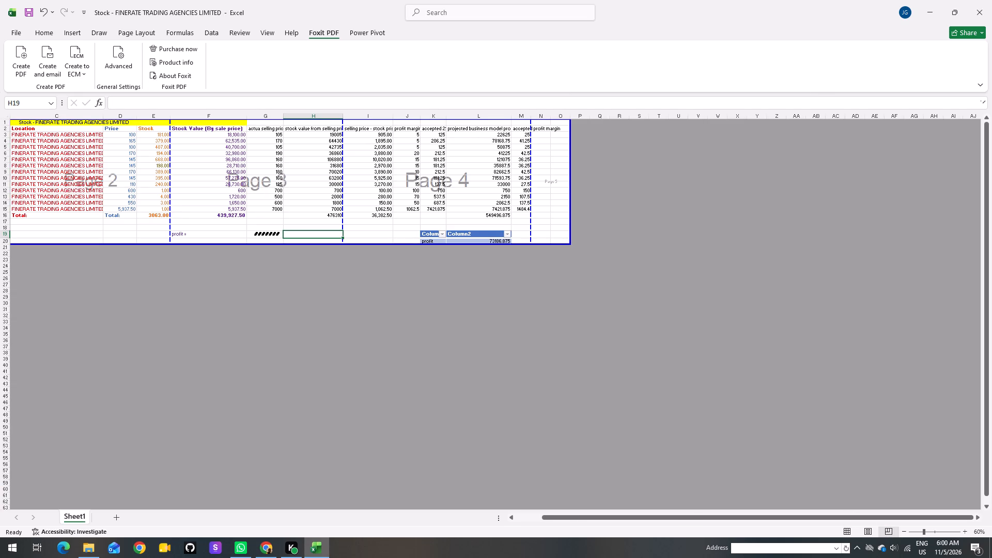
drag(173, 163, 582, 211)
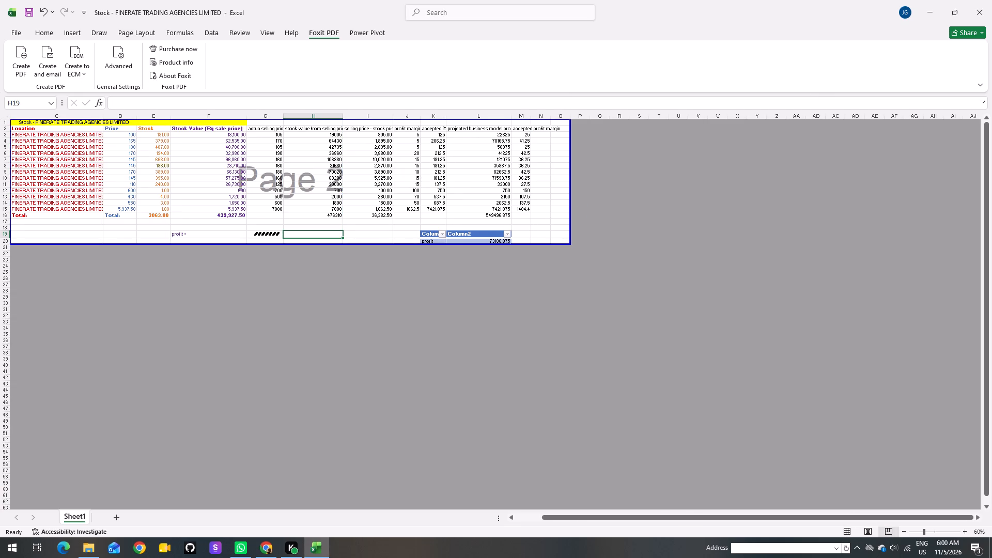
drag(579, 516, 506, 495)
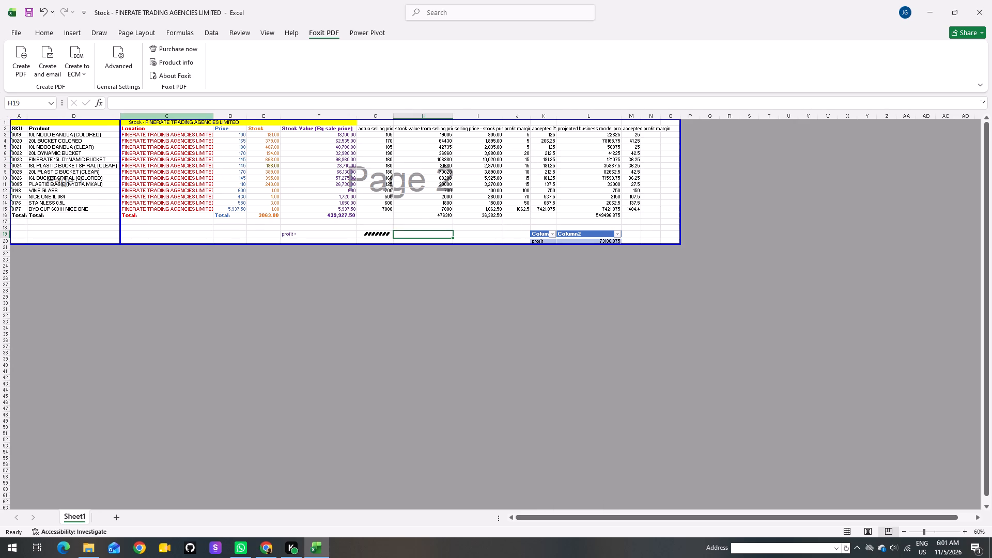
drag(117, 152, 526, 204)
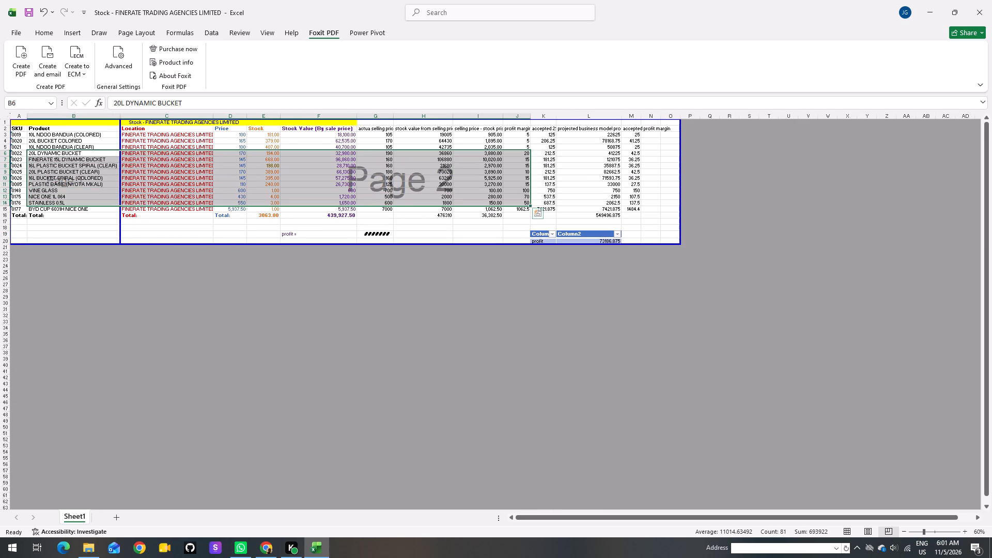
drag(532, 336, 517, 330)
drag(120, 154, 404, 179)
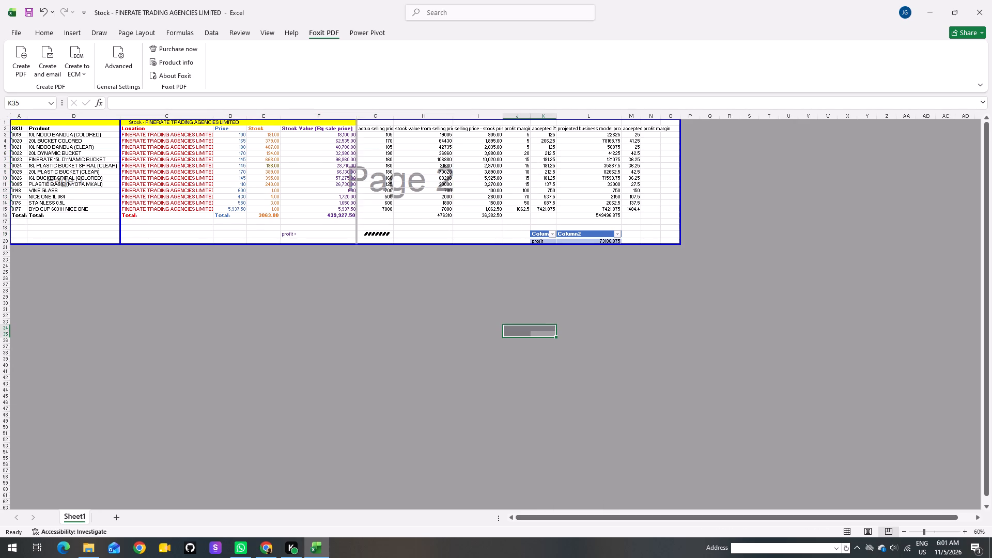
drag(404, 179, 689, 178)
click(715, 232)
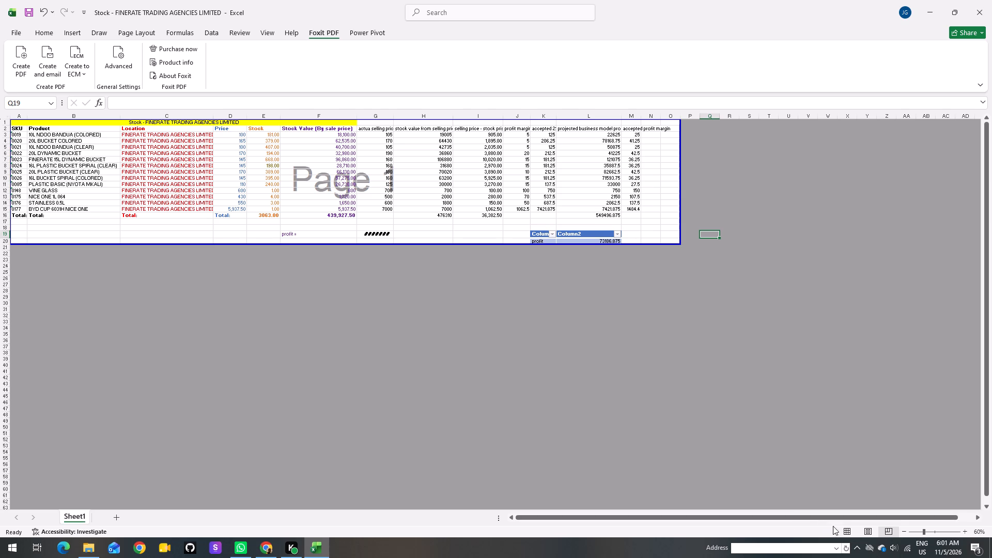
click(846, 530)
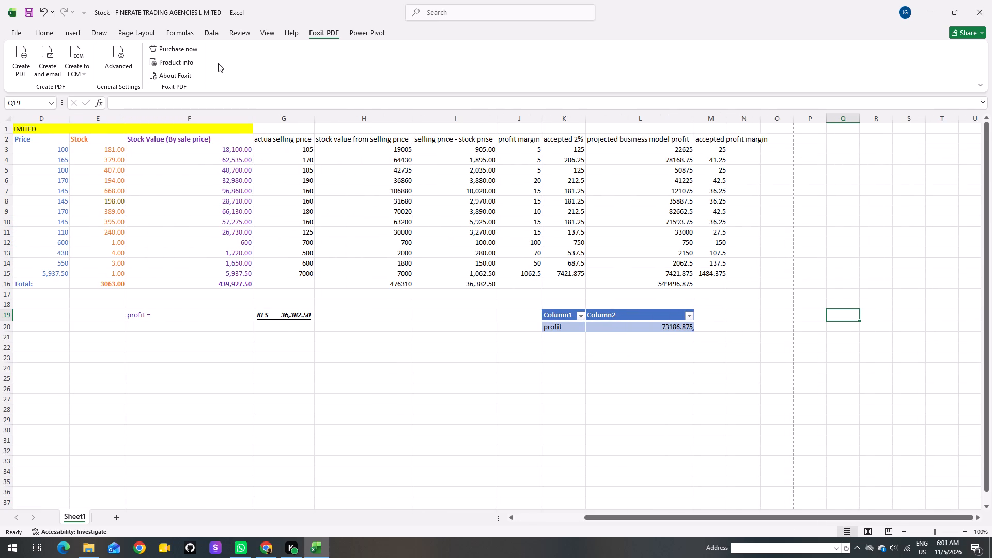
Convert the entire workbook to PDF in Downloads under the name Stock - FINERATE TRADING AGENCIES LIMITED.
click(19, 63)
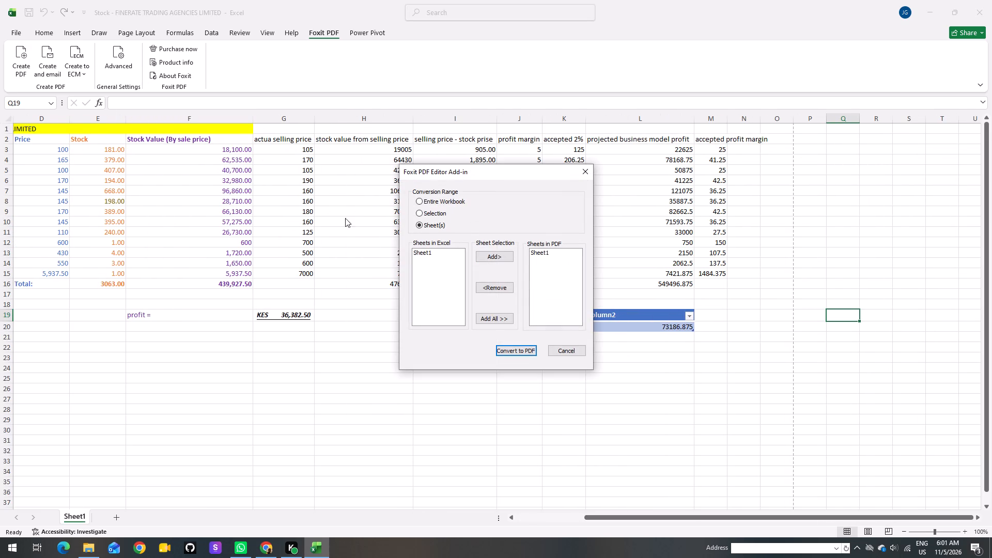
click(421, 198)
click(503, 349)
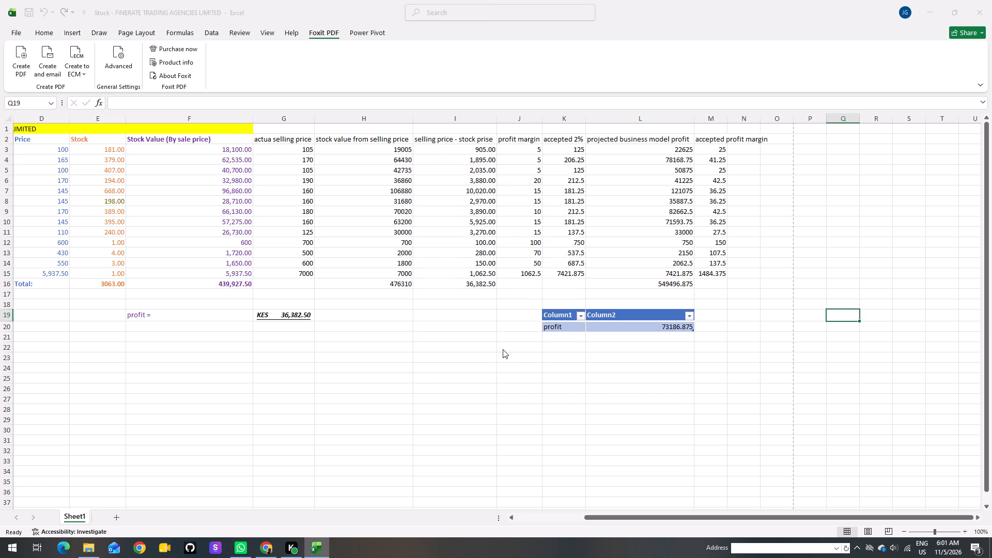
click(400, 265)
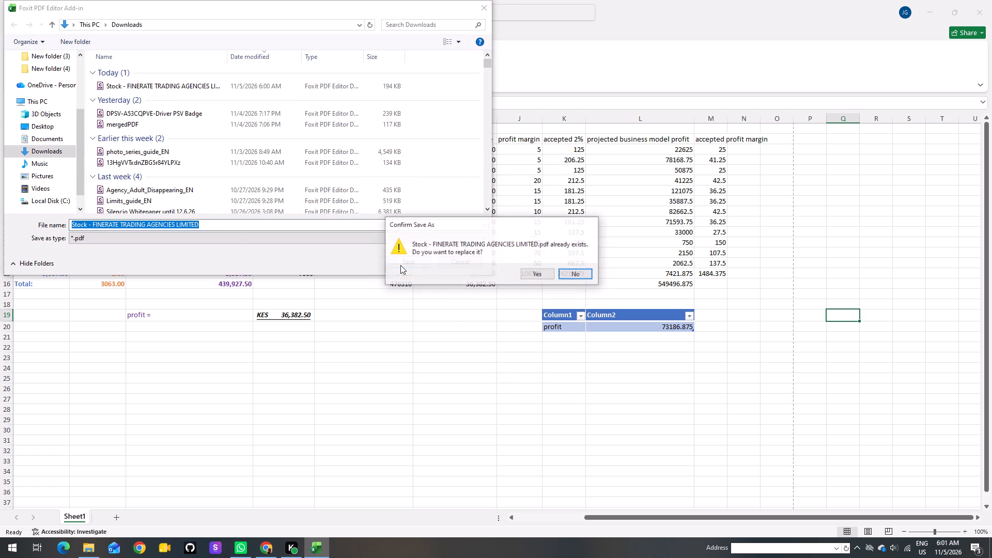
Replace the existing Stock - FINERATE TRADING AGENCIES LIMITED PDF in Downloads with the new export.
click(526, 275)
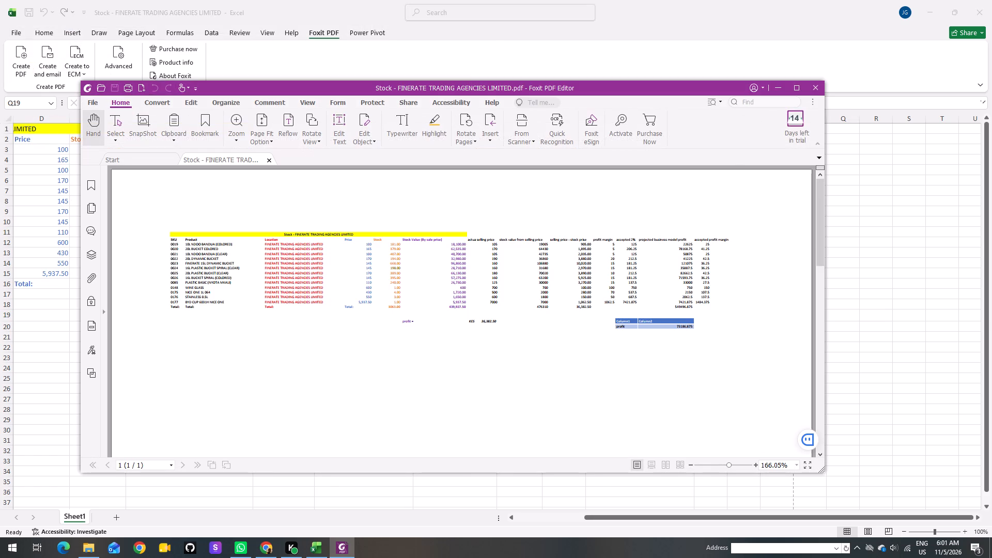
Look through the newly exported PDF to examine how the stock sheet's columns and profit table fit on the page.
scroll(386, 244, down, 1)
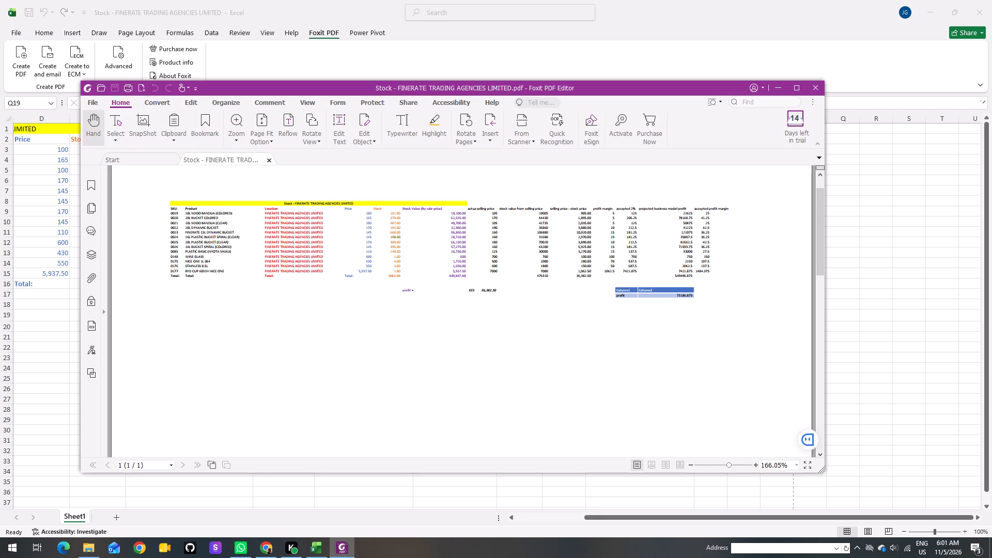
key(Return)
key(Return)
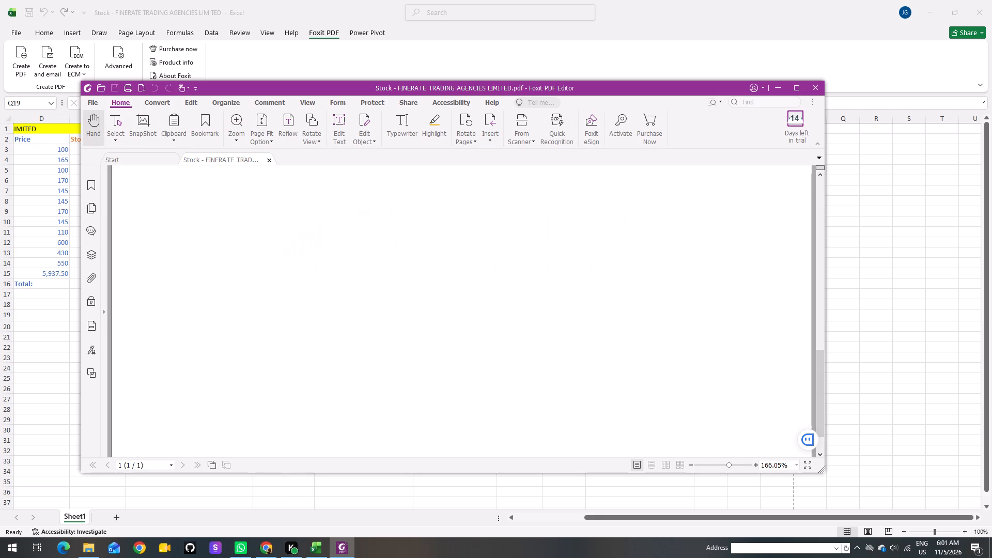
key(BackSpace)
key(BackSpace)
key(BackSpace)
key(BackSpace)
key(BackSpace)
key(BackSpace)
key(BackSpace)
key(BackSpace)
key(BackSpace)
key(BackSpace)
key(BackSpace)
key(BackSpace)
key(BackSpace)
key(BackSpace)
key(BackSpace)
key(BackSpace)
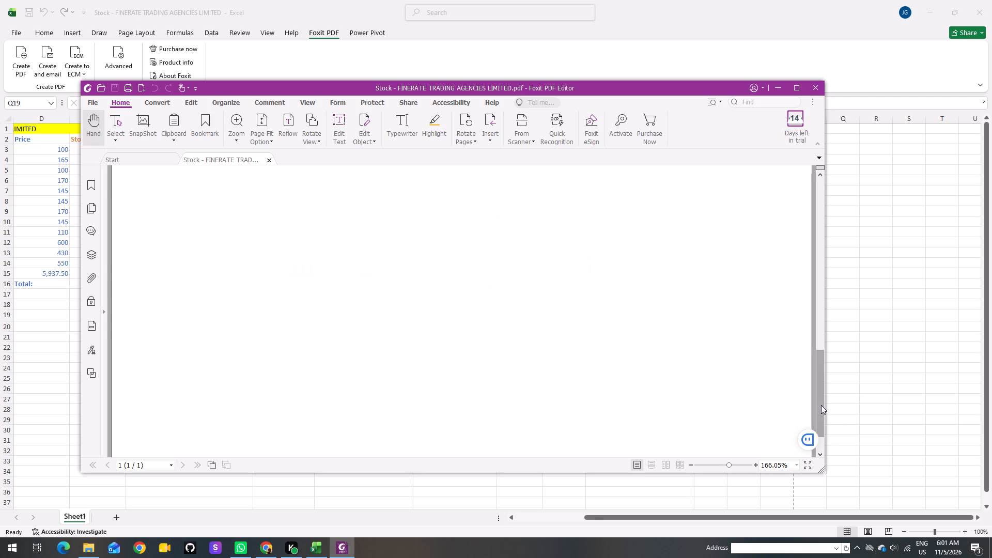
drag(821, 405, 802, 204)
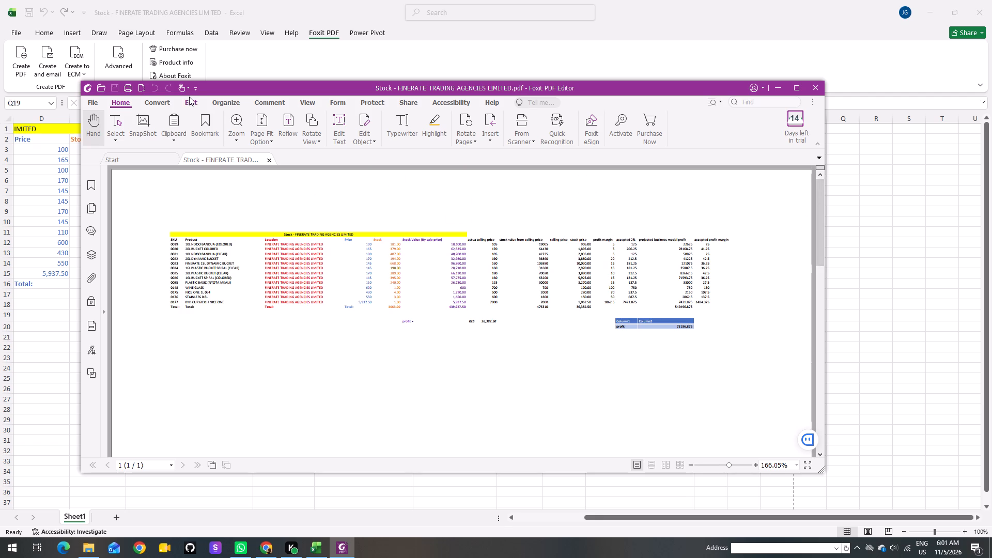
Bring up the editing tools for the exported stock sheet PDF.
click(189, 97)
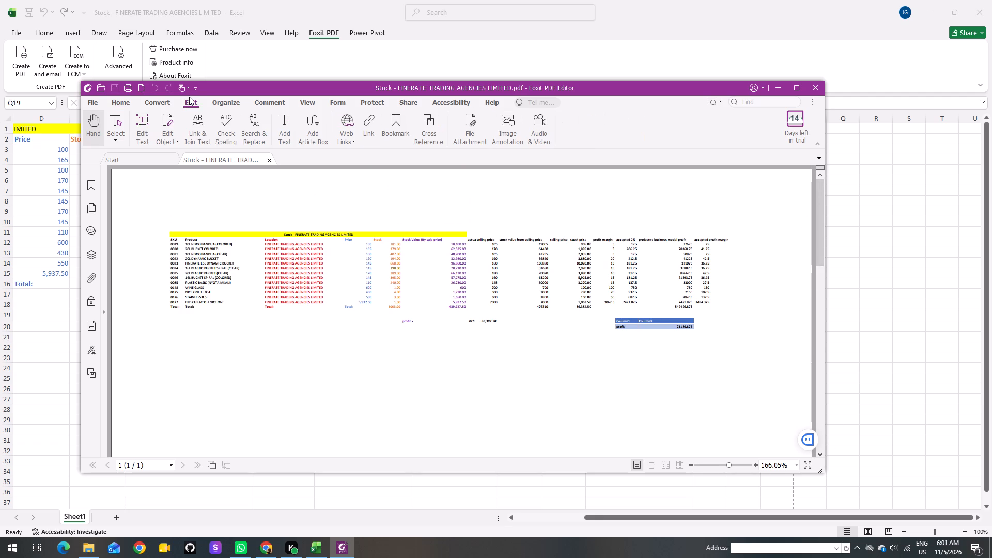